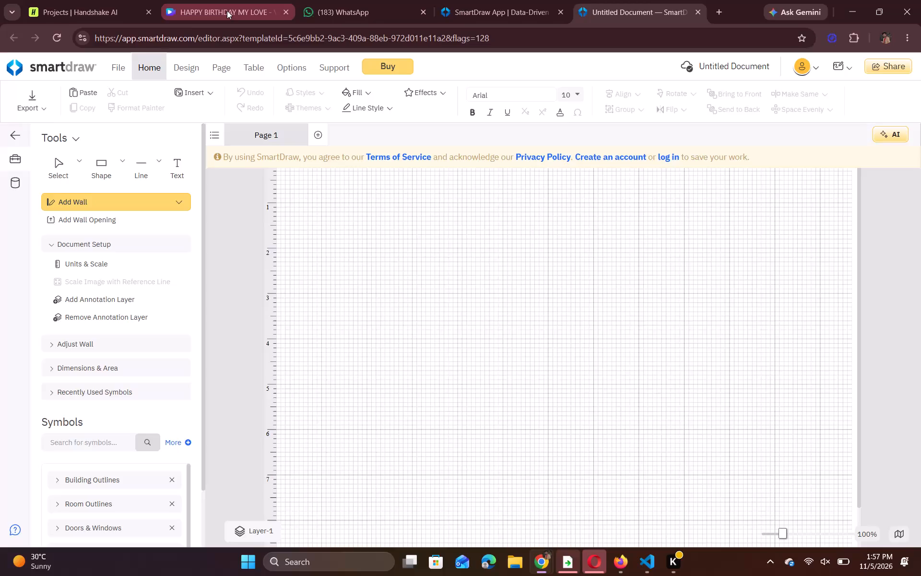
Switch to the HAPPY BIRTHDAY MY LOVE design in Canva and play the video.
left_click(226, 11)
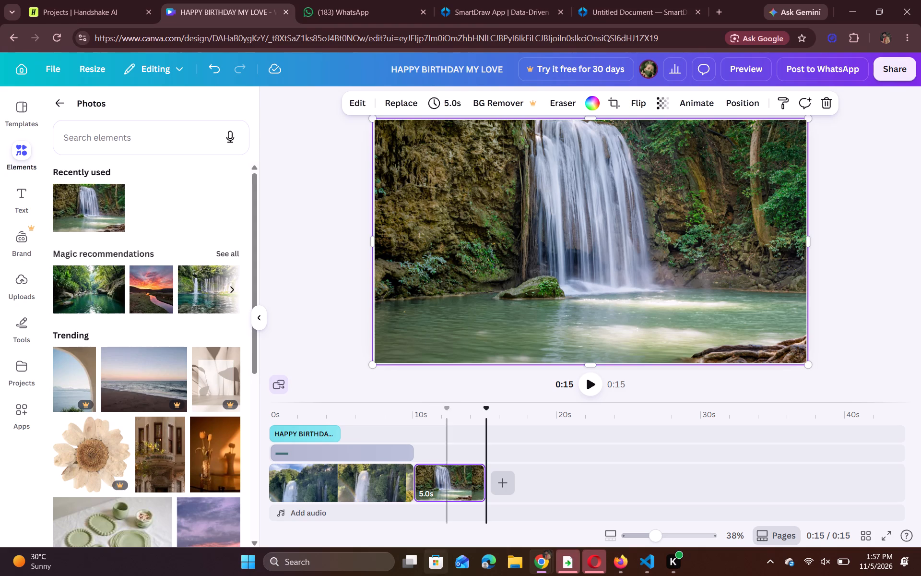
scroll(337, 507, "up", 2)
scroll(625, 343, "up", 2)
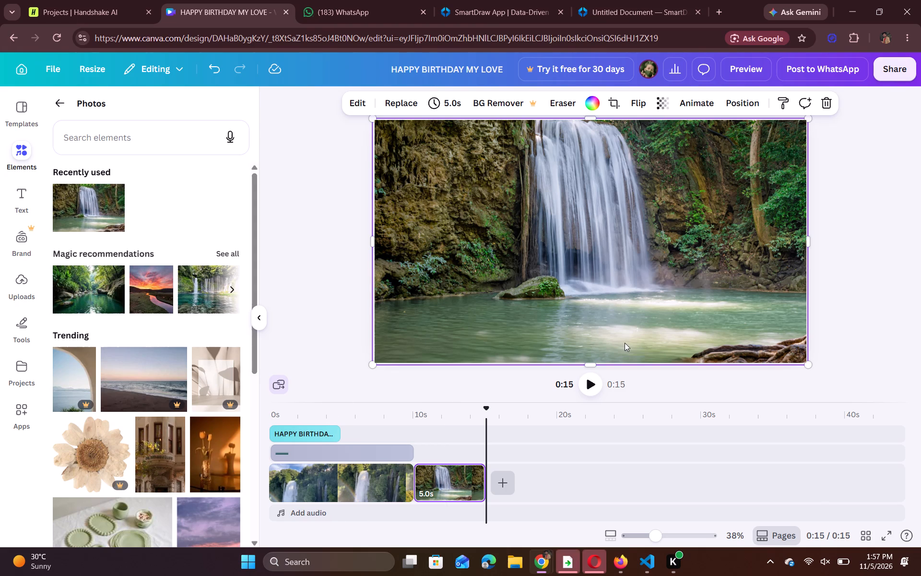
left_click(596, 388)
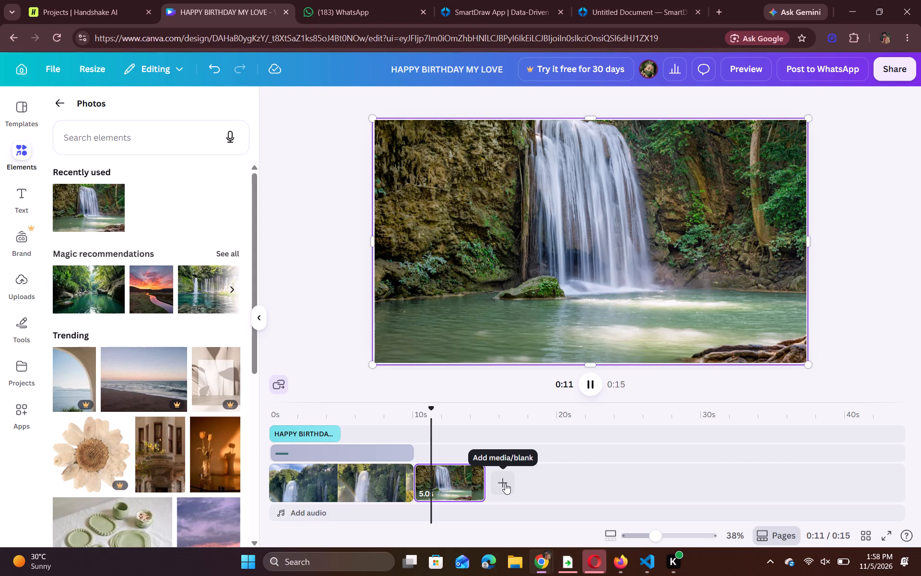
Add the trending stock photo of a beach at sunset as a new clip at the end of the timeline.
left_click(505, 483)
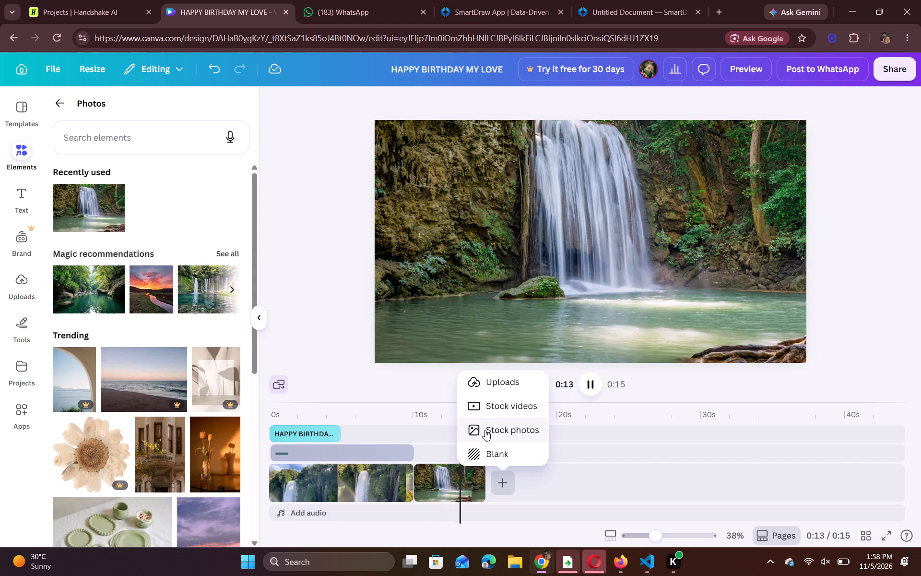
left_click(482, 434)
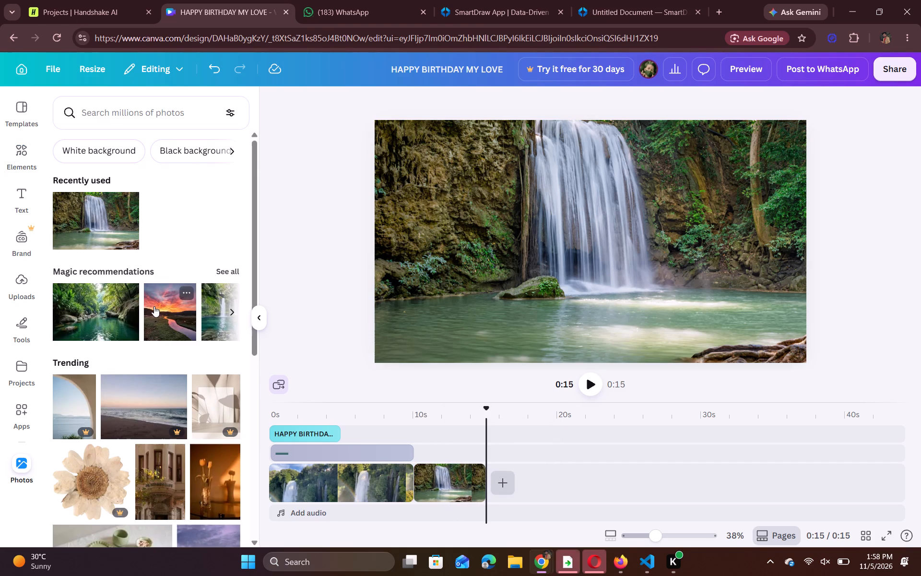
scroll(154, 306, "down", 1)
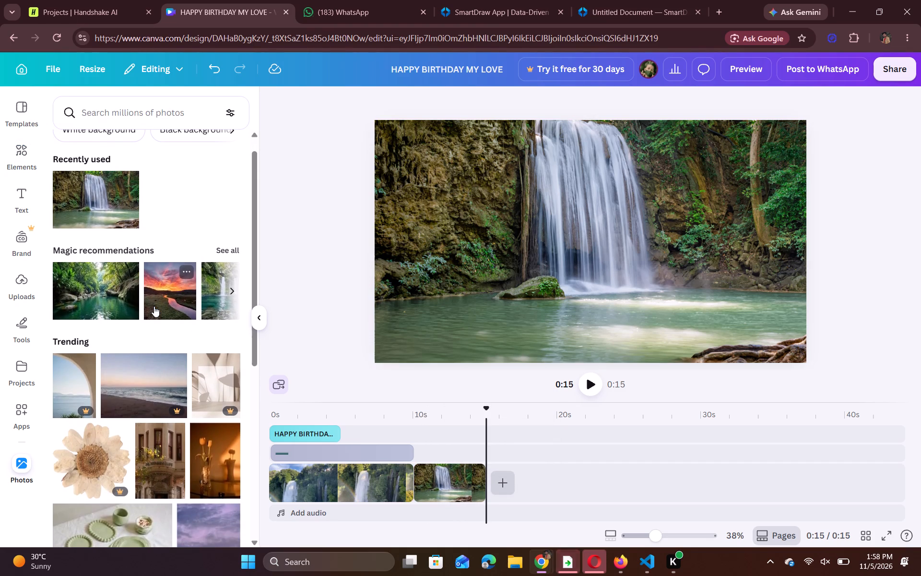
scroll(154, 306, "down", 1)
left_click(121, 378)
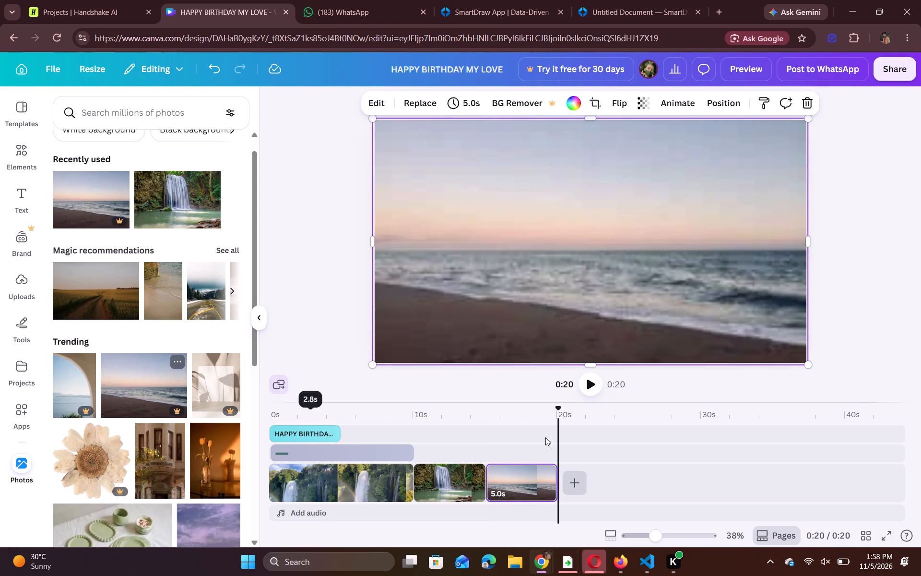
Play the video from its opening waterfall clip to review the sequence.
left_click(591, 388)
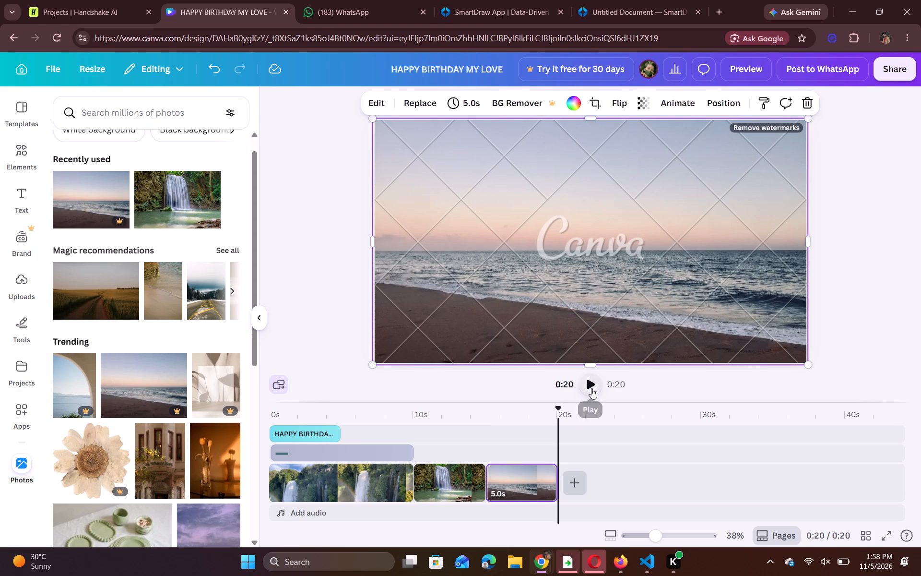
left_click_drag(557, 463, 376, 430)
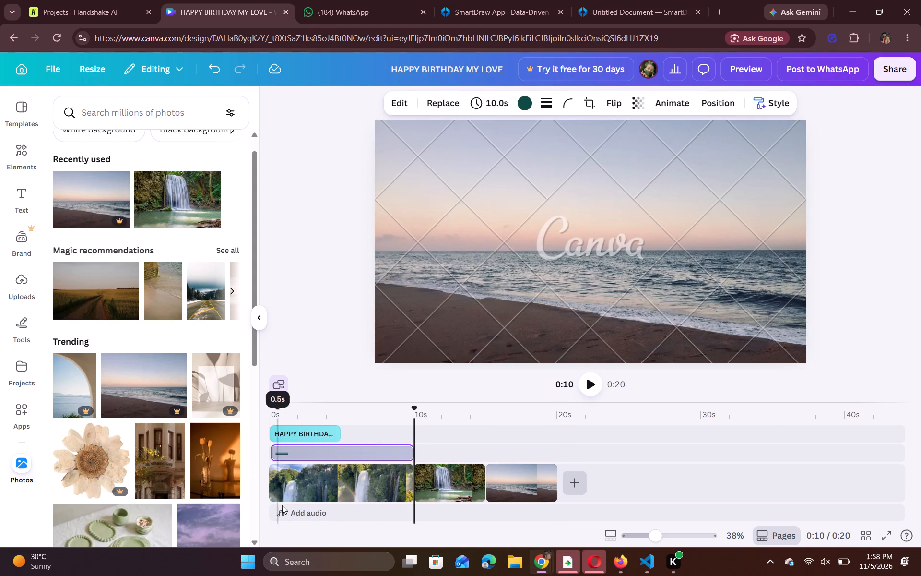
left_click(279, 489)
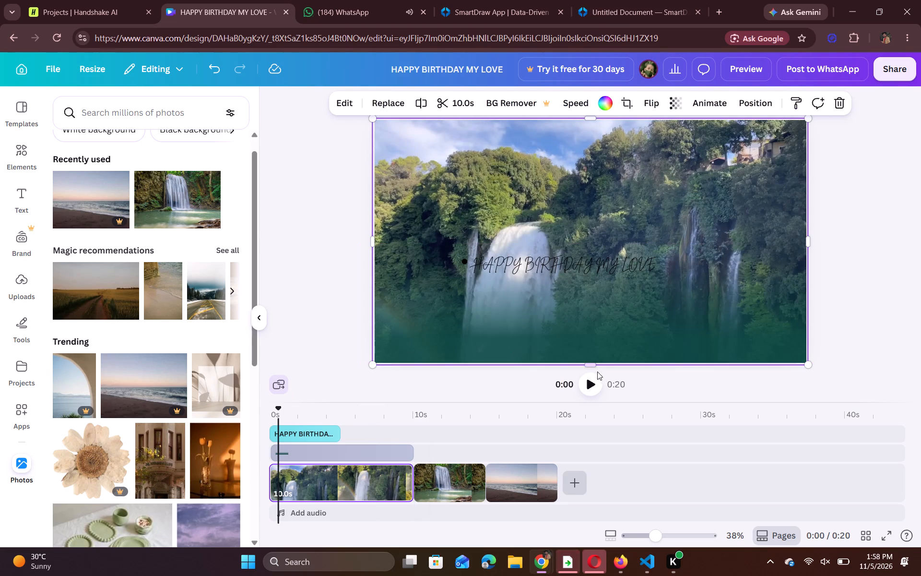
left_click(591, 384)
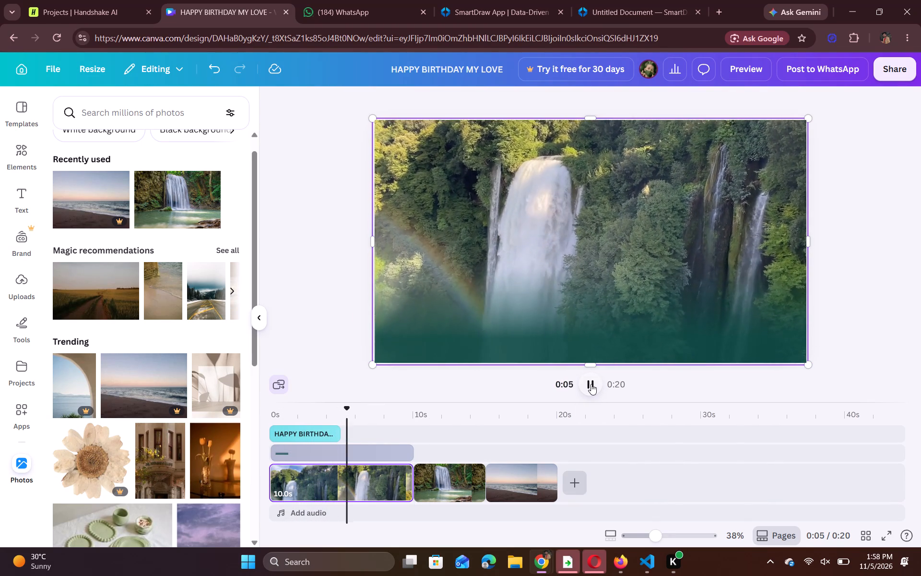
left_click(338, 495)
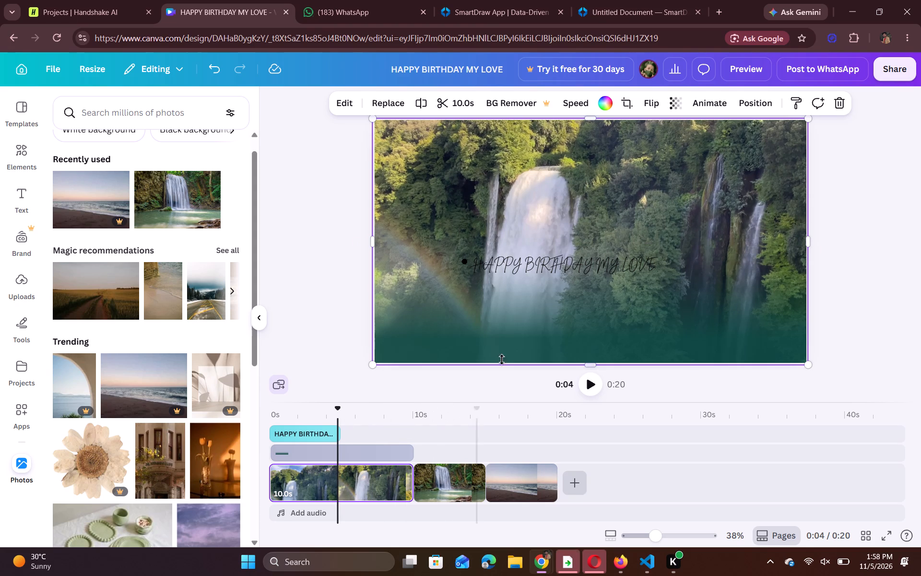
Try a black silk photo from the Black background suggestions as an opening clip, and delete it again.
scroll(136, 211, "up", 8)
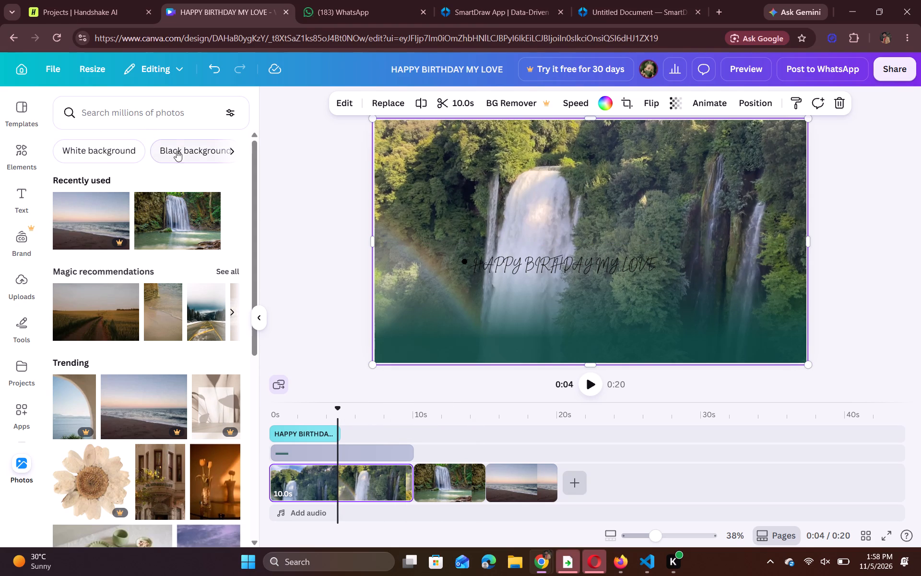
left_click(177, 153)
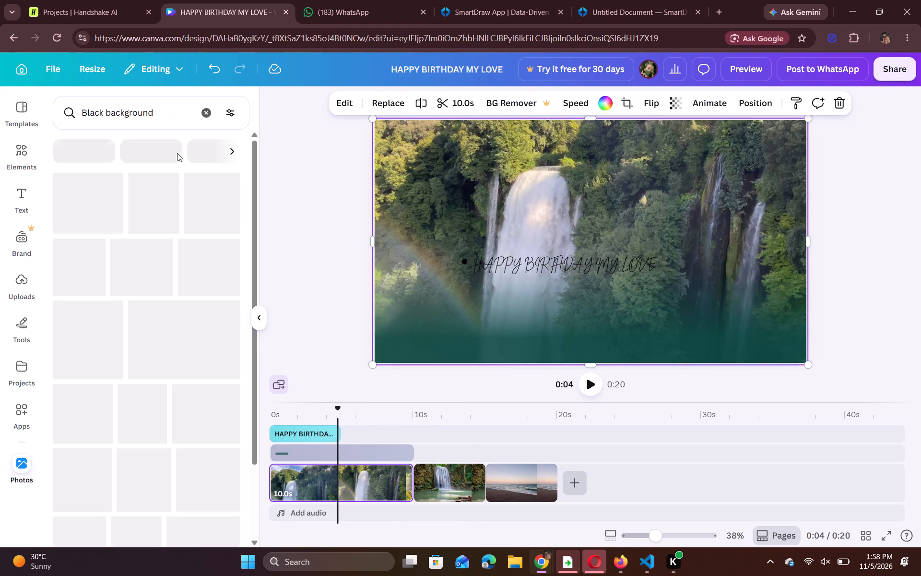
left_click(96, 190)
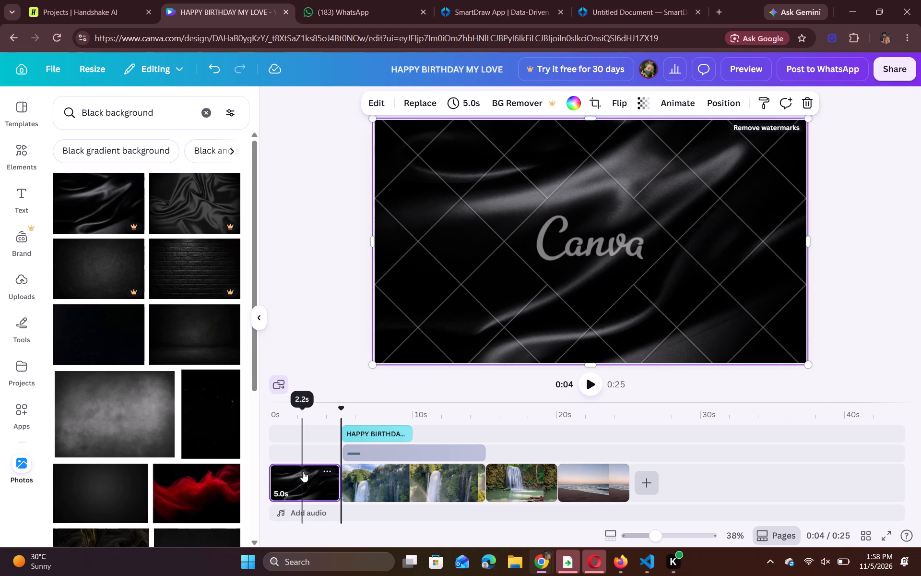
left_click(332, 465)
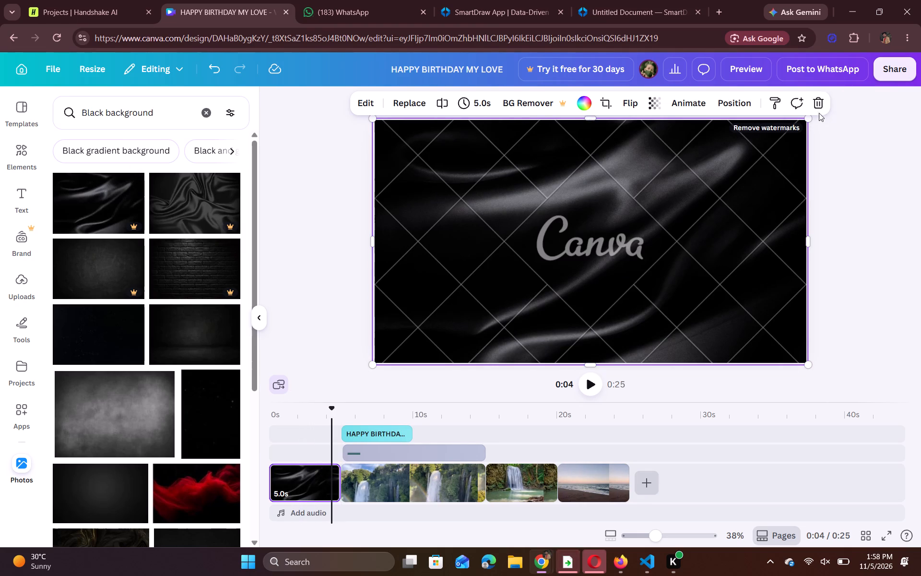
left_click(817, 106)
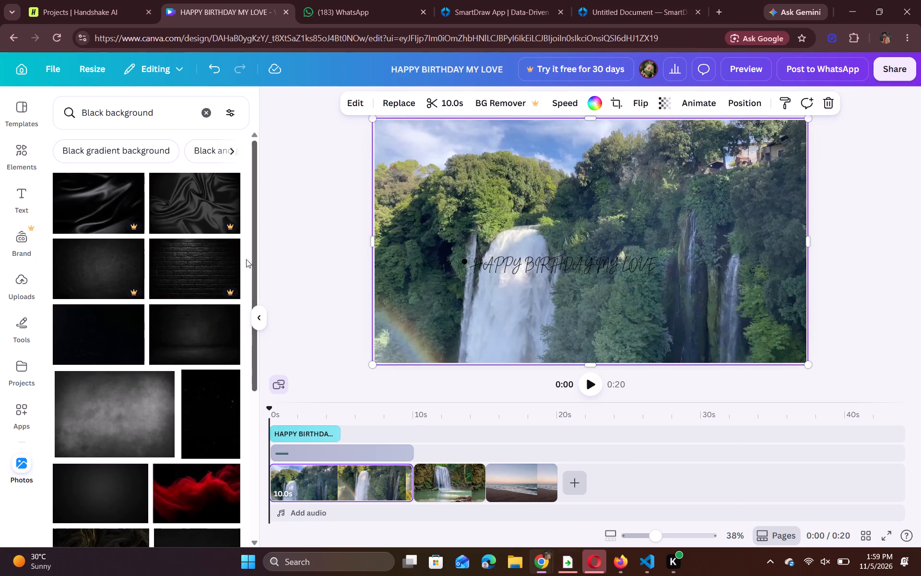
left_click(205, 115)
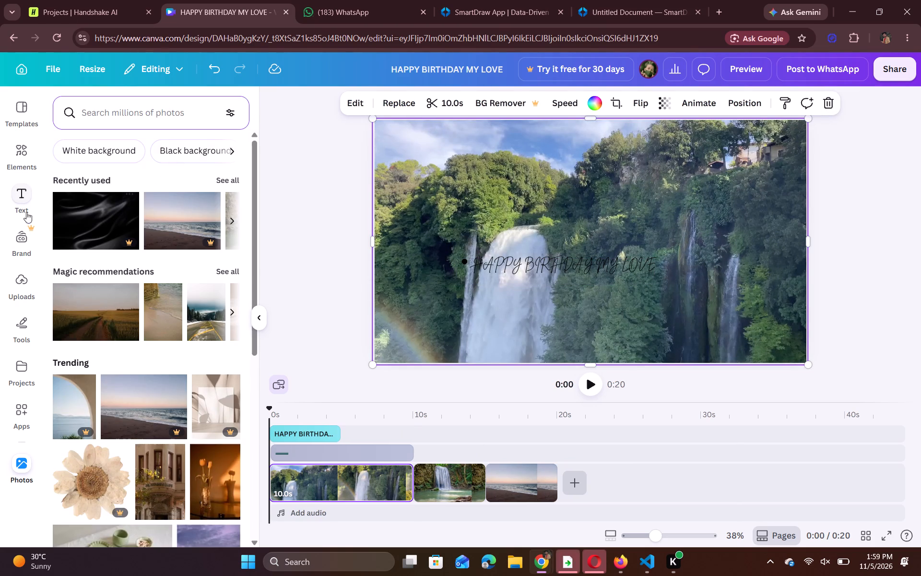
Choose the Click Bait caption style with a light purple animation color.
left_click(15, 207)
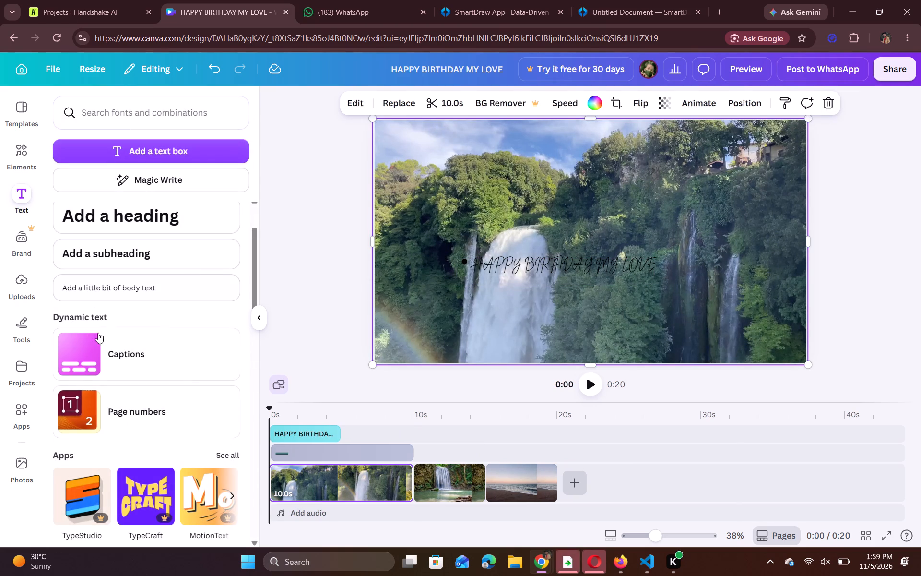
left_click(87, 348)
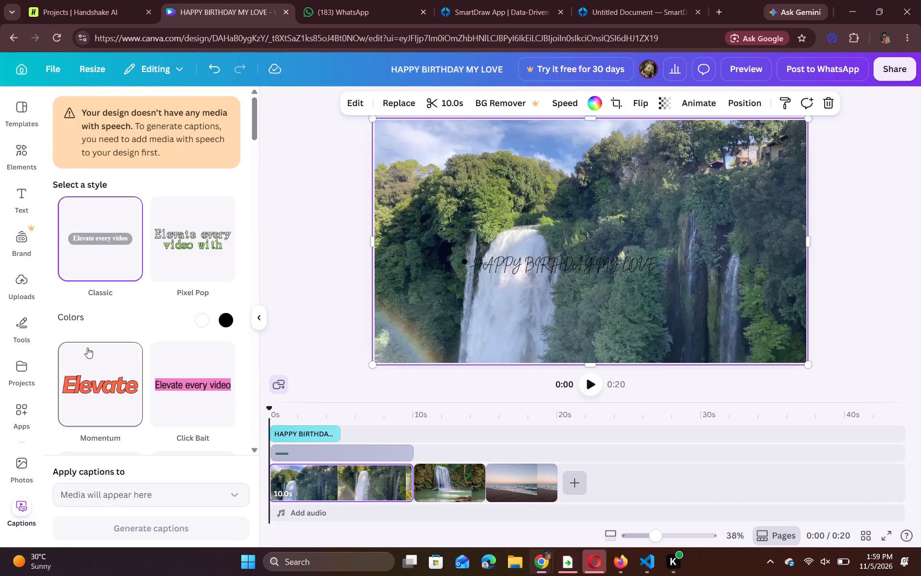
left_click(179, 386)
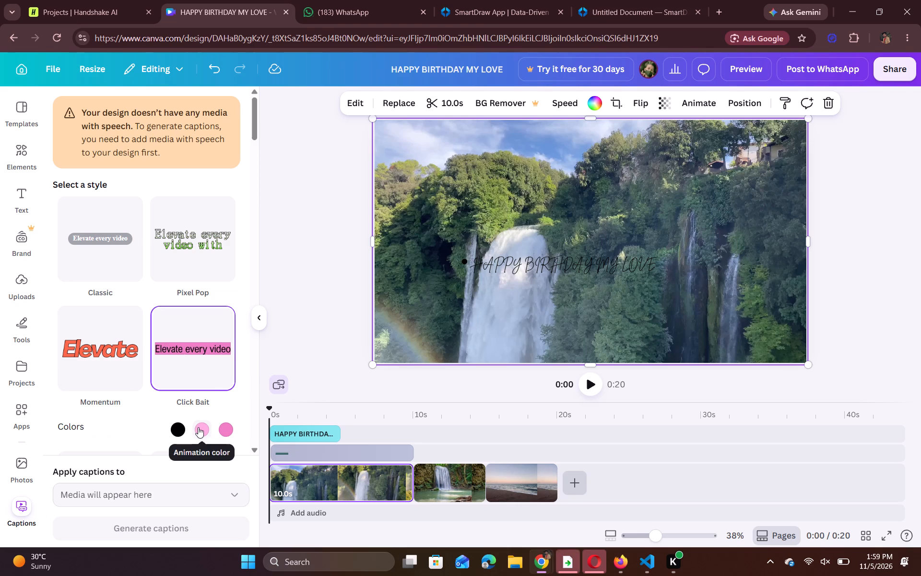
left_click(198, 427)
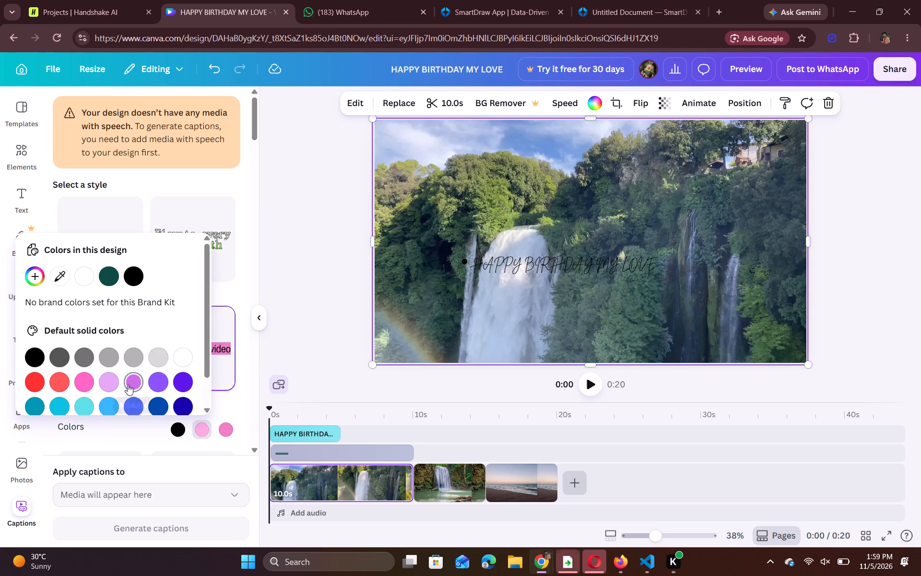
left_click(108, 379)
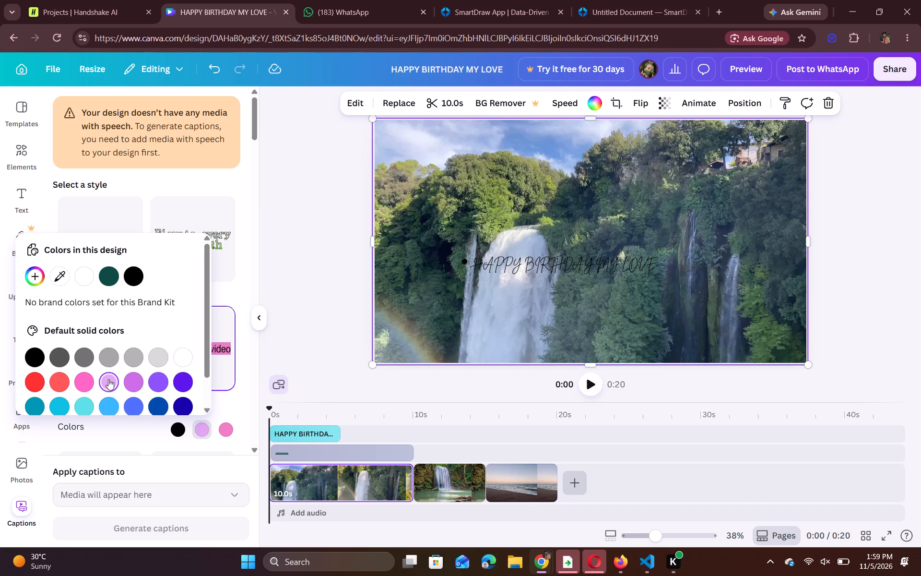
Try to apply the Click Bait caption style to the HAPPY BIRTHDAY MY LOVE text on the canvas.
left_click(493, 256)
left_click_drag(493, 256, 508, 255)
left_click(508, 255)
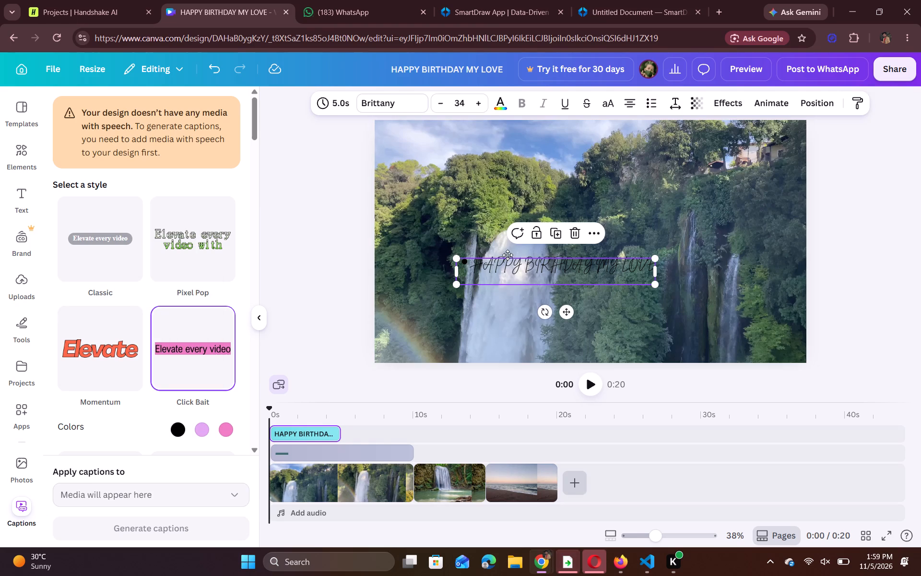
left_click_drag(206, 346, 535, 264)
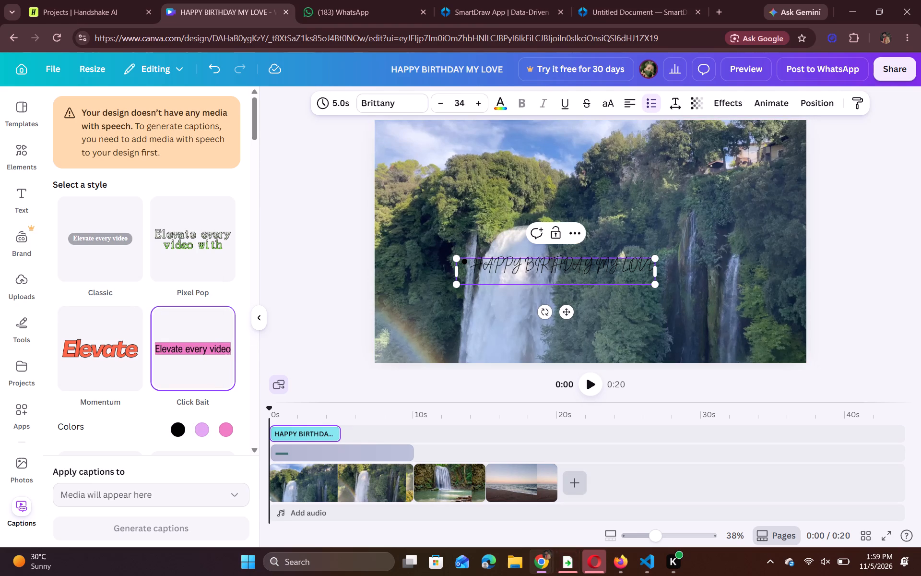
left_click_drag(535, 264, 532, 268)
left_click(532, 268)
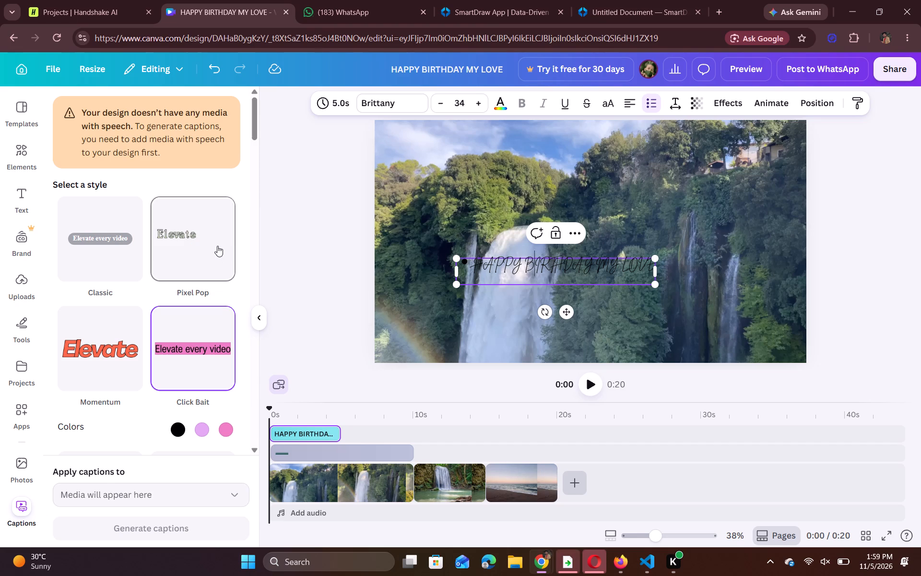
Choose the Pixel Pop caption style.
left_click(218, 247)
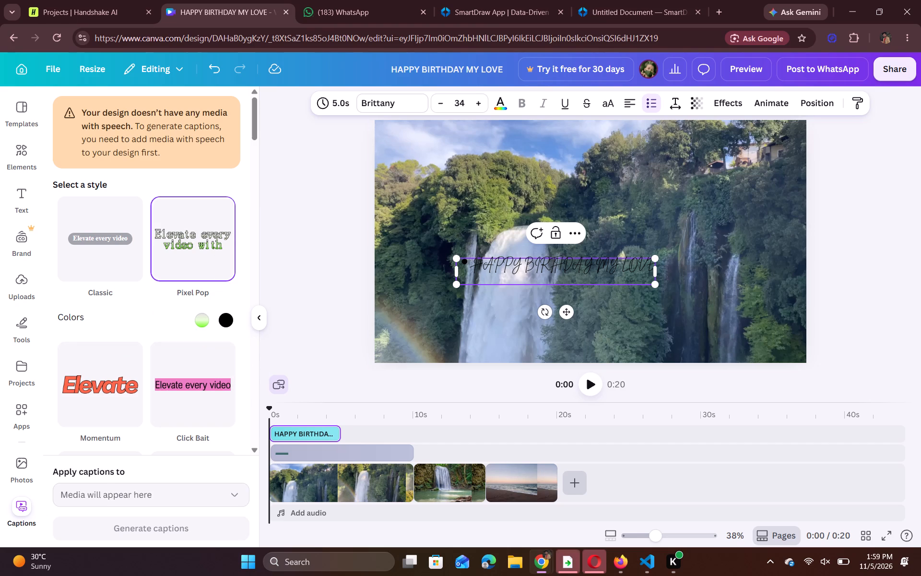
Move the HAPPY BIRTHDAY MY LOVE text up to the top of the video frame.
left_click_drag(526, 274, 510, 310)
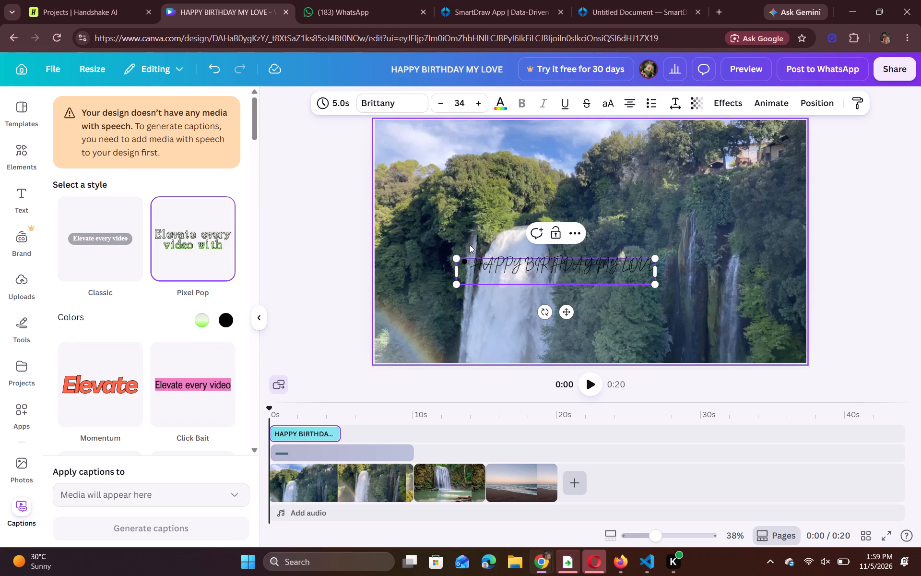
left_click_drag(466, 256, 473, 259)
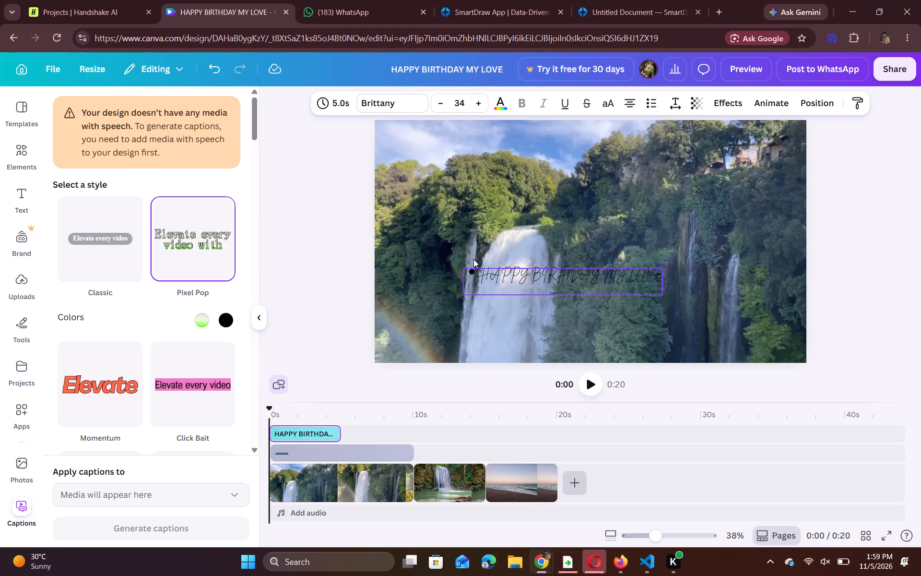
left_click_drag(473, 259, 488, 142)
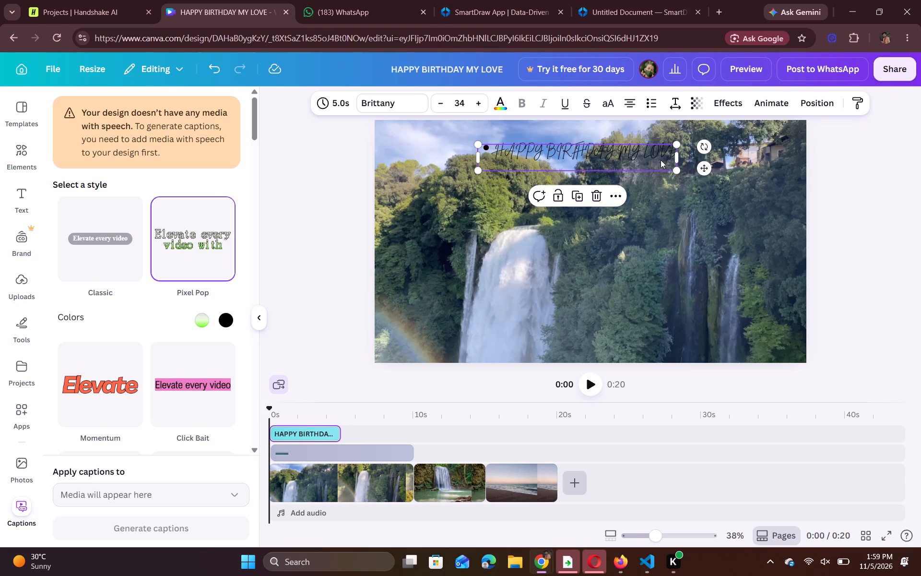
left_click(661, 160)
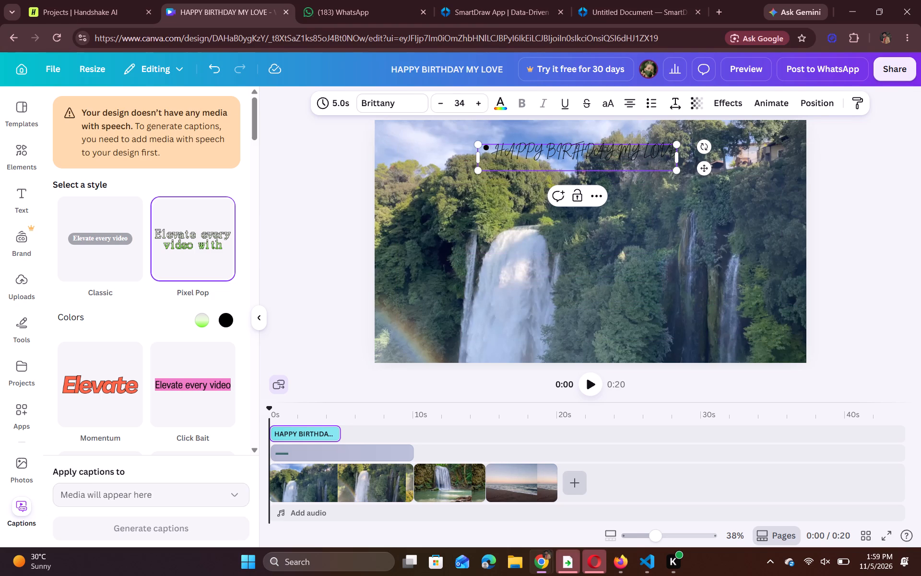
left_click(669, 157)
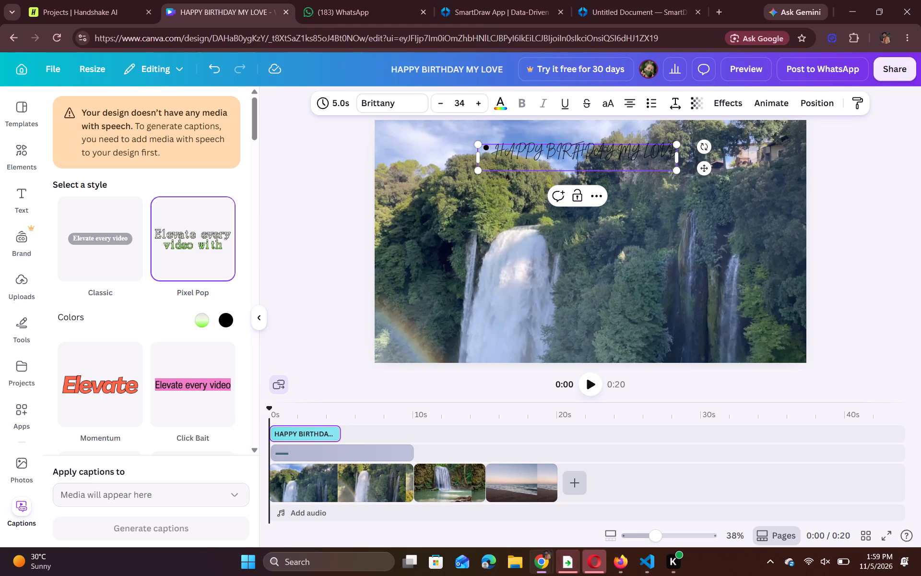
left_click(665, 154)
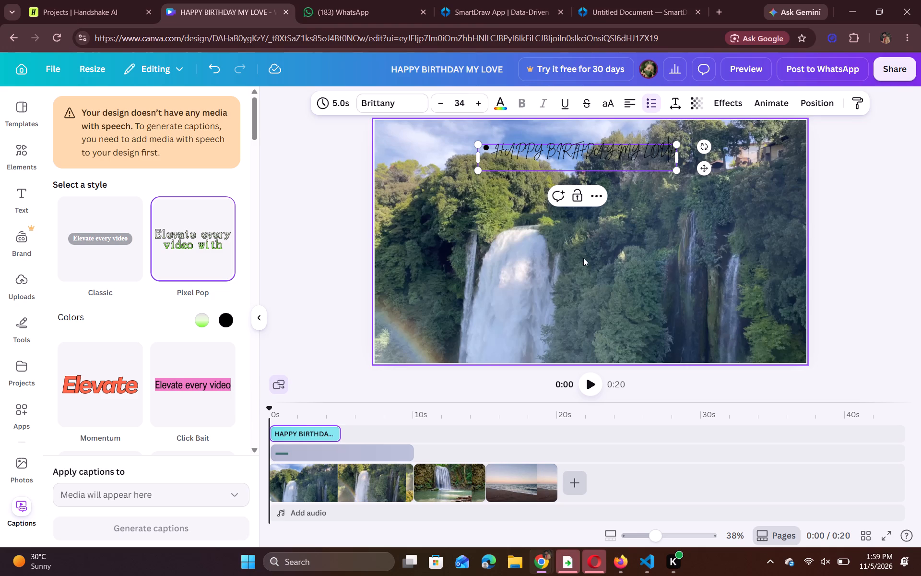
Play the video from the start to review the repositioned birthday text.
scroll(488, 289, "up", 1)
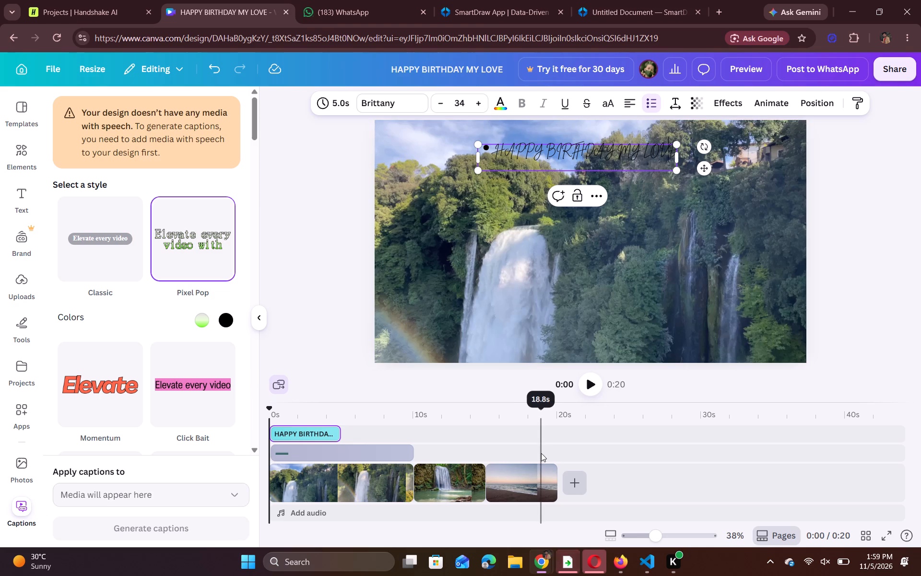
left_click(588, 387)
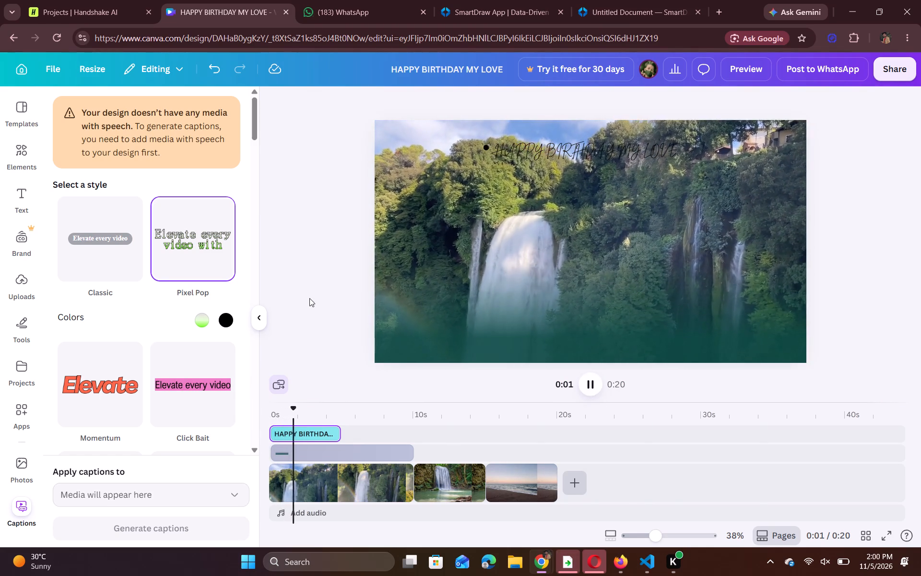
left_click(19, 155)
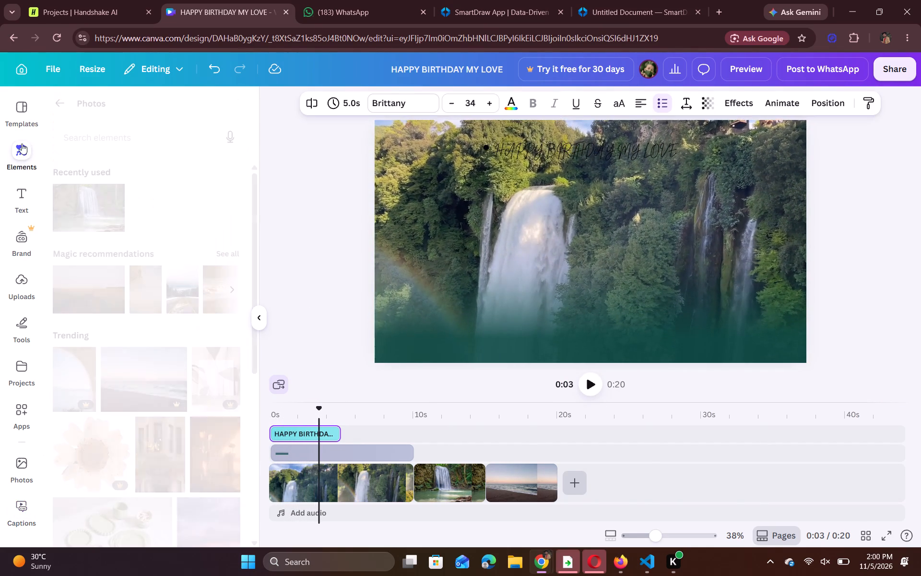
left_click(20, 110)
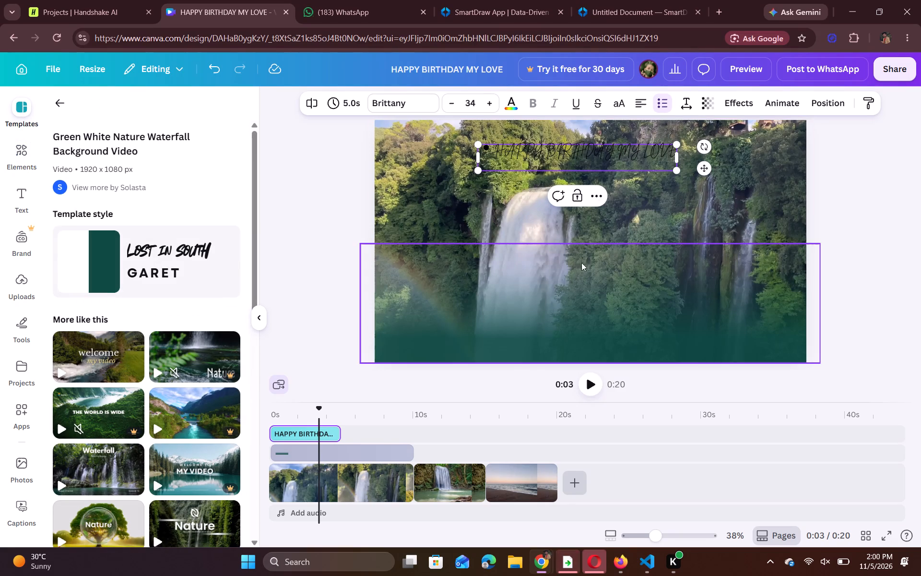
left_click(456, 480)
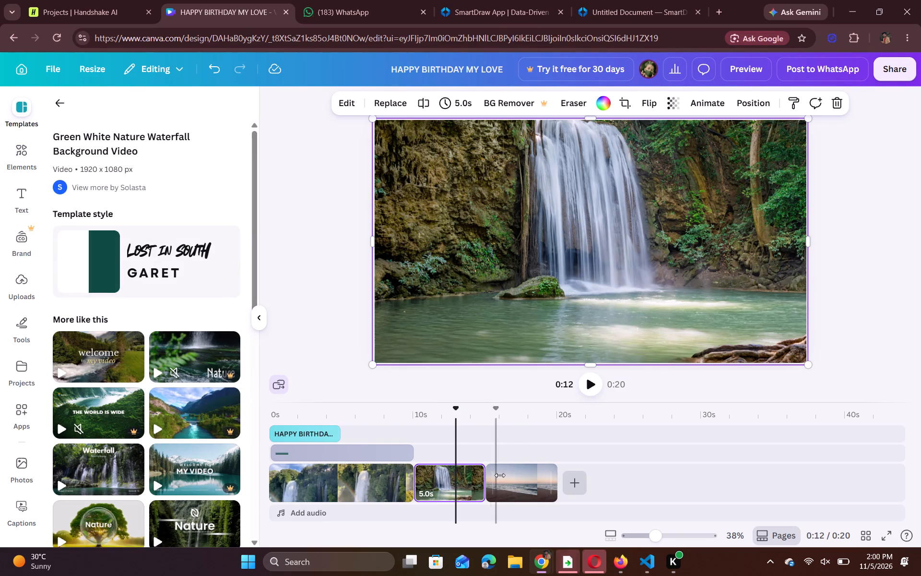
Go to the beach clip at about 17 s in the timeline and bring up the text options.
left_click(521, 480)
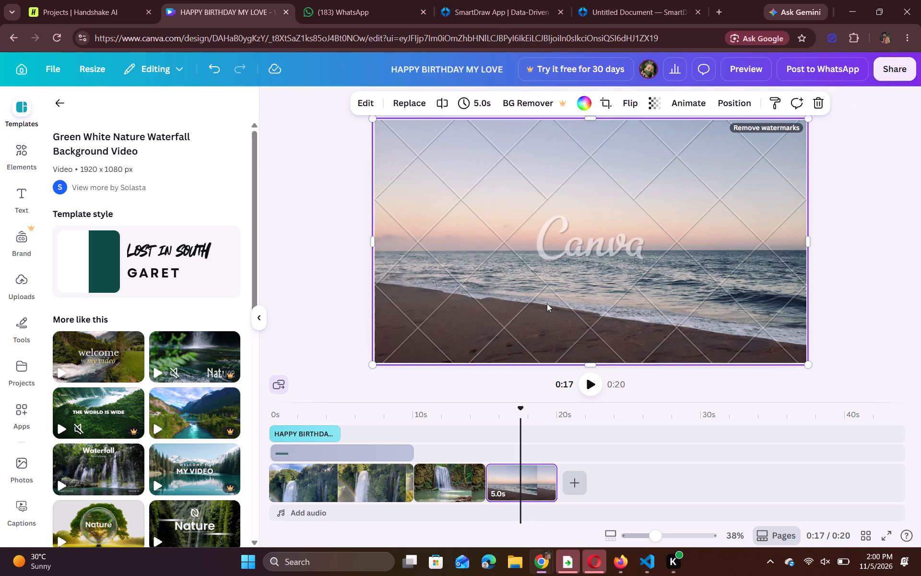
left_click(30, 193)
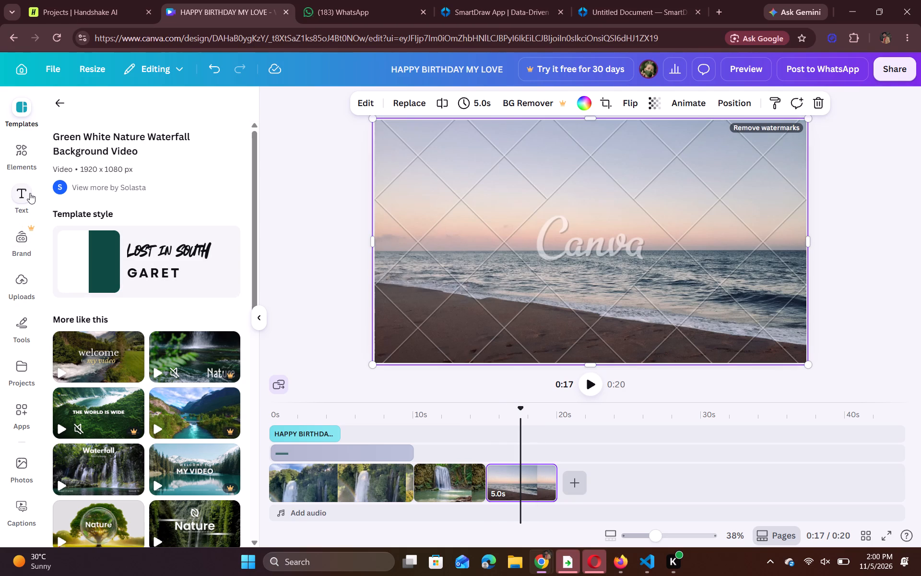
left_click(621, 246)
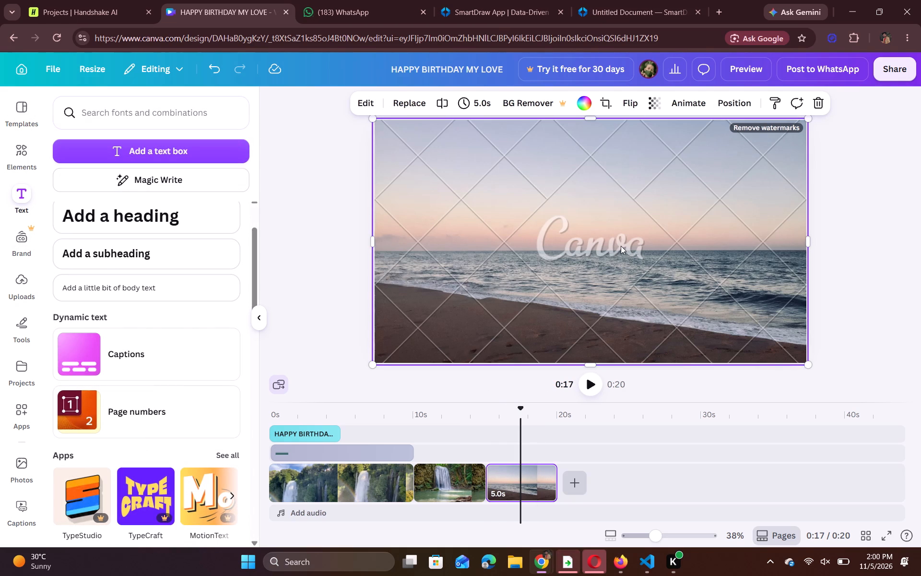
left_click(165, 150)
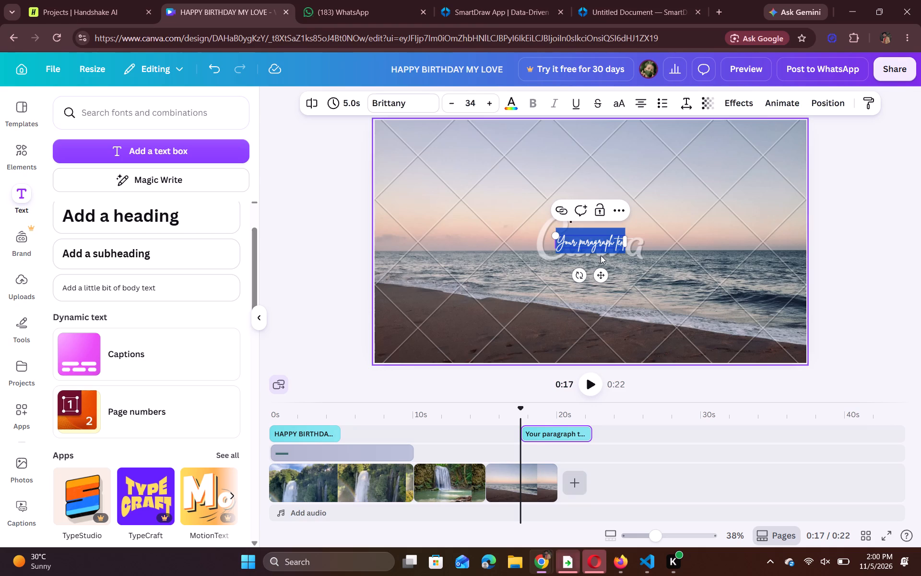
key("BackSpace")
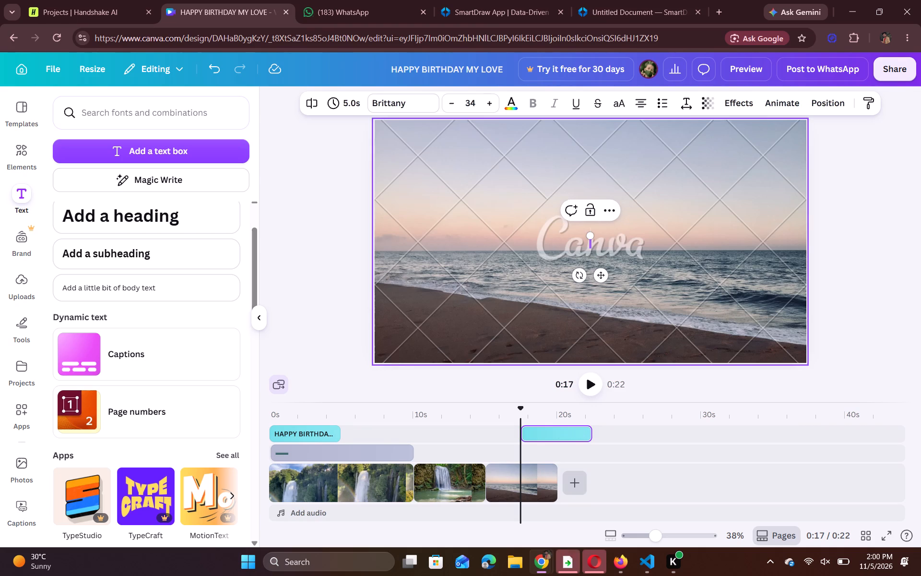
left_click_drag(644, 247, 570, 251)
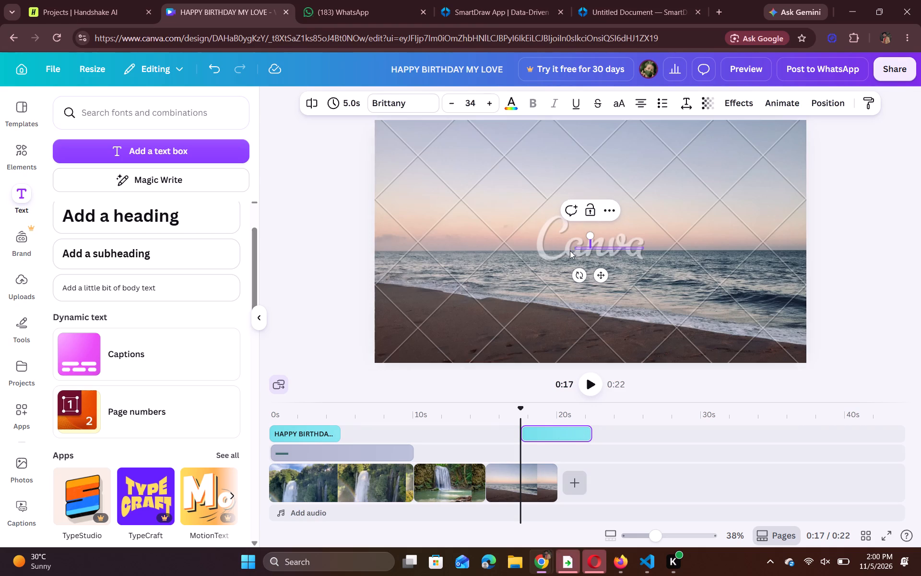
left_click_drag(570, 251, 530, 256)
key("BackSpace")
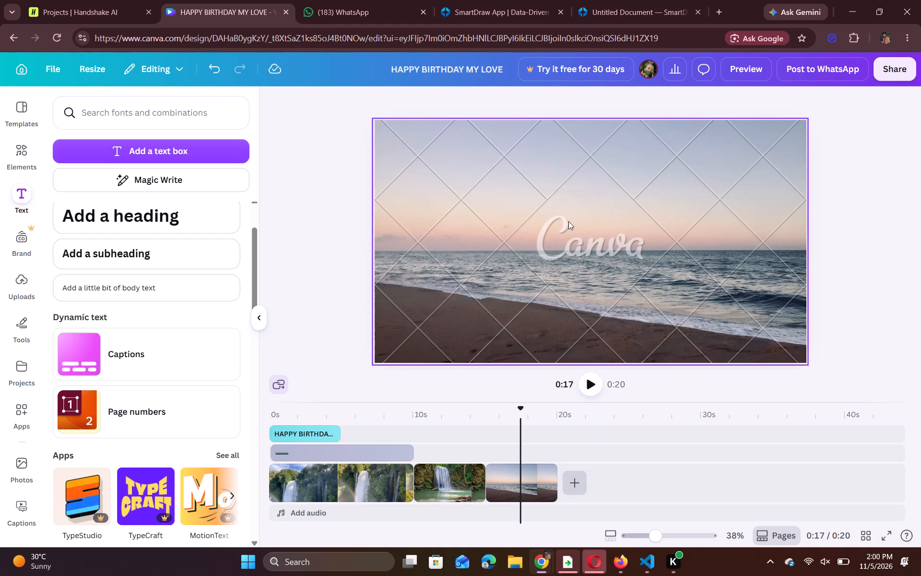
Add a text box over the beach clip and clear all of its placeholder text.
left_click(587, 235)
left_click(142, 150)
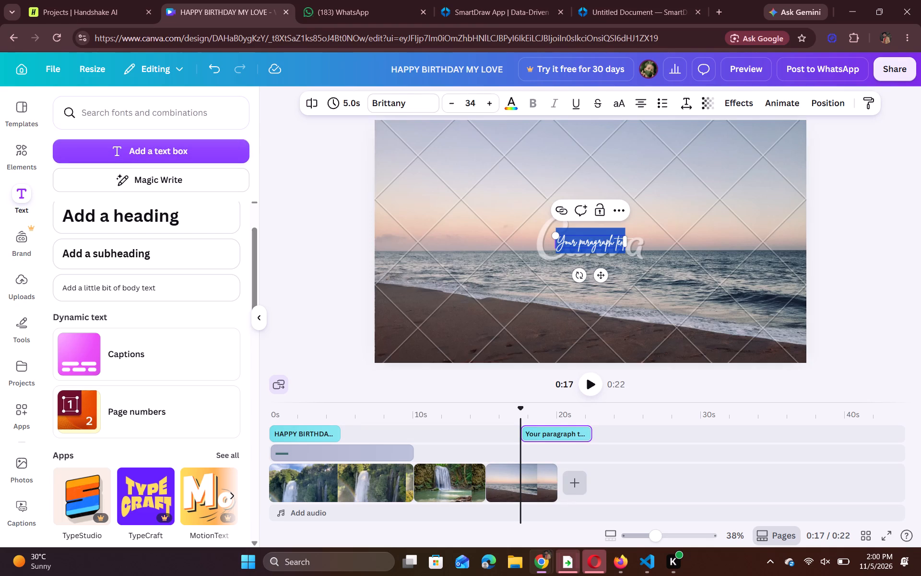
left_click(595, 245)
type("you")
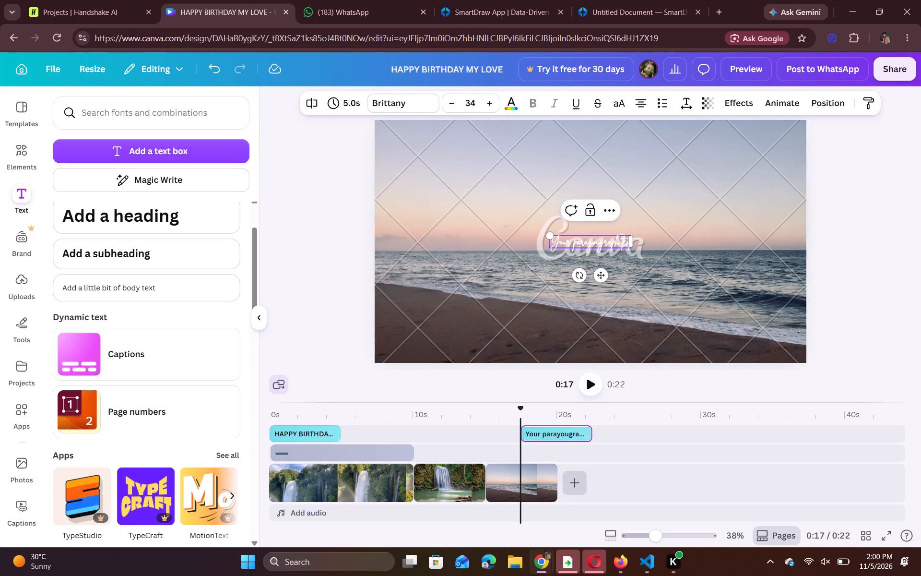
key("Right")
key("Right")
key("Right")
key("Right")
key("Right")
key("Right")
key("Right")
key("Right")
key("Right")
key("Right")
key("Right")
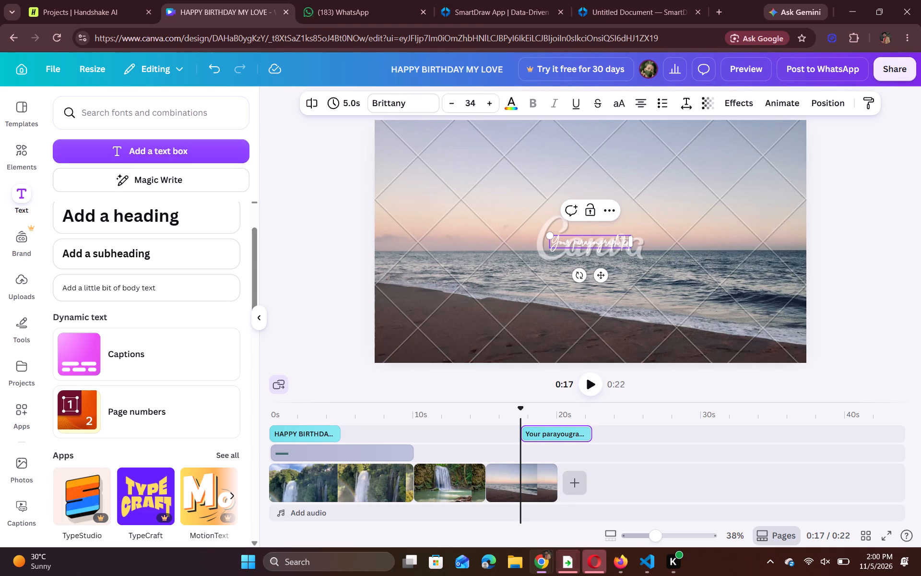
key("BackSpace")
key("BackSpace")
key("BackSpace")
key("BackSpace")
key("BackSpace")
key("BackSpace")
key("BackSpace")
key("BackSpace")
key("BackSpace")
key("BackSpace")
key("BackSpace")
key("BackSpace")
key("BackSpace")
key("BackSpace")
key("BackSpace")
key("BackSpace")
key("BackSpace")
key("BackSpace")
key("BackSpace")
key("BackSpace")
key("BackSpace")
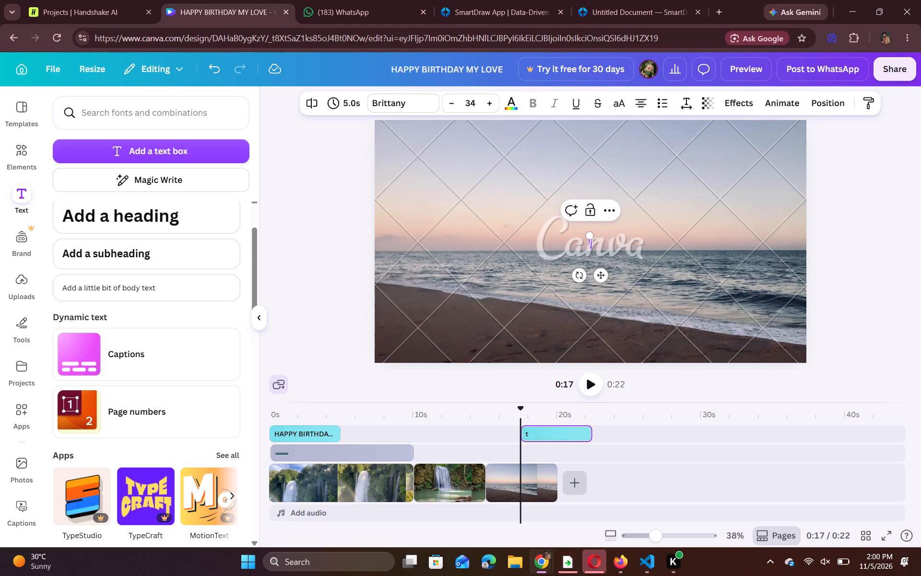
key("BackSpace")
key("BackSpace")
key("BackSpace")
key("Right")
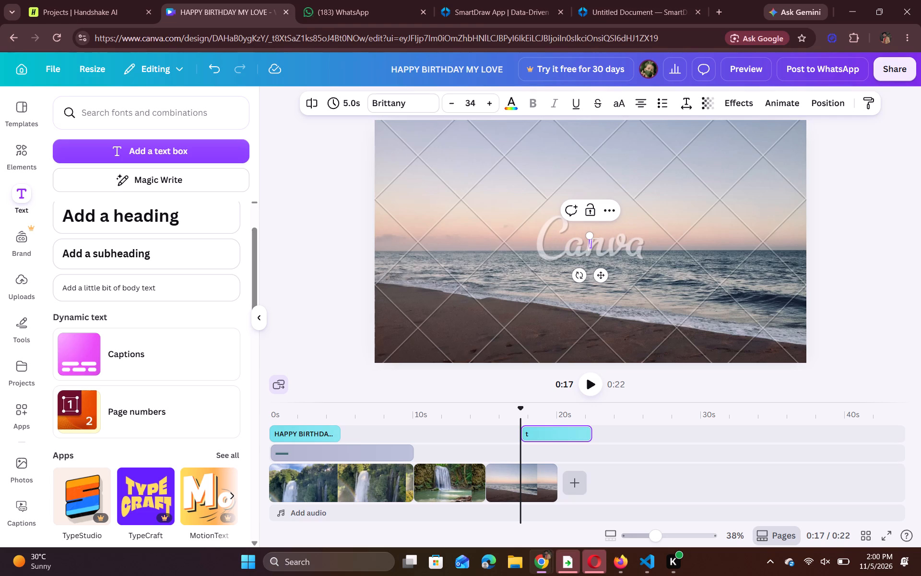
key("BackSpace")
Set the empty text box's text colour to black (#000000).
left_click(511, 100)
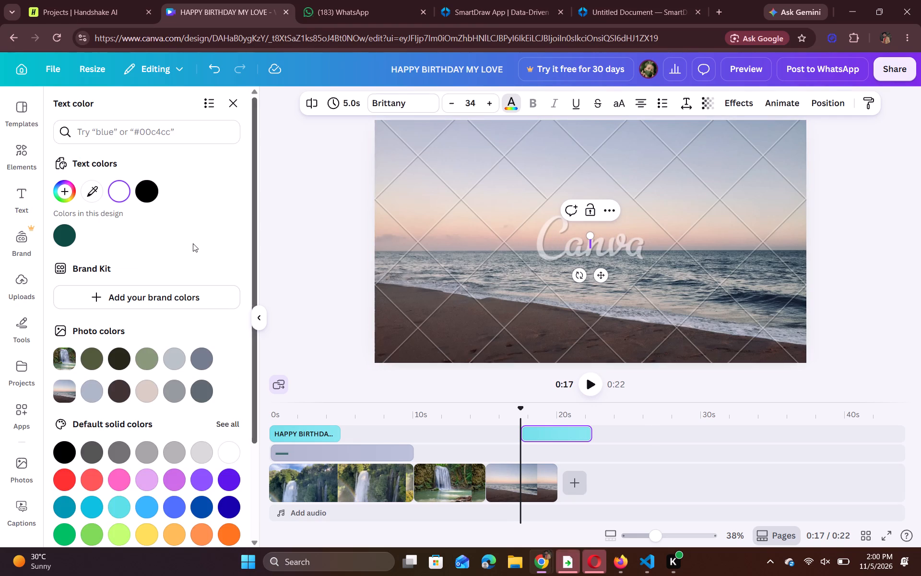
left_click(141, 184)
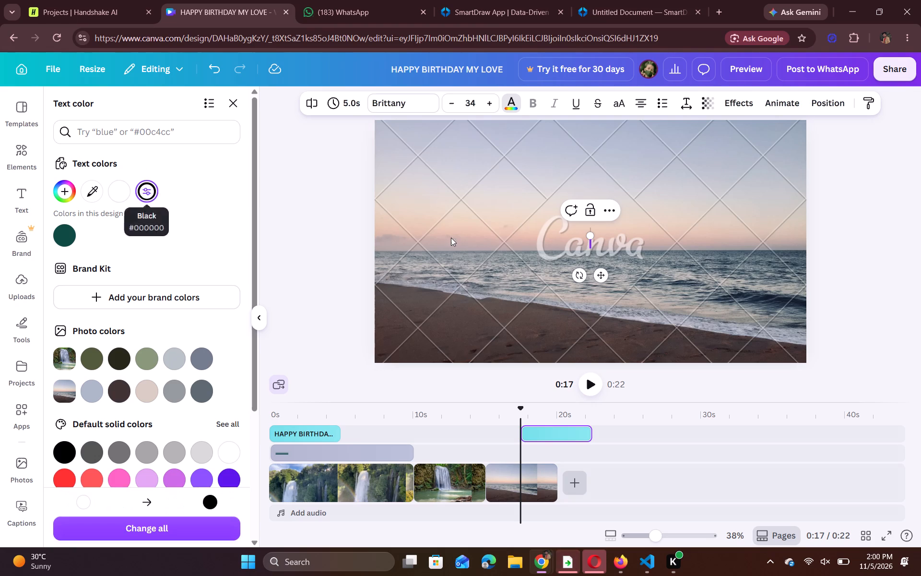
Enter "you are my love of my life" in the text box on the beach clip.
type("you")
key("space")
type("are my love")
key("space")
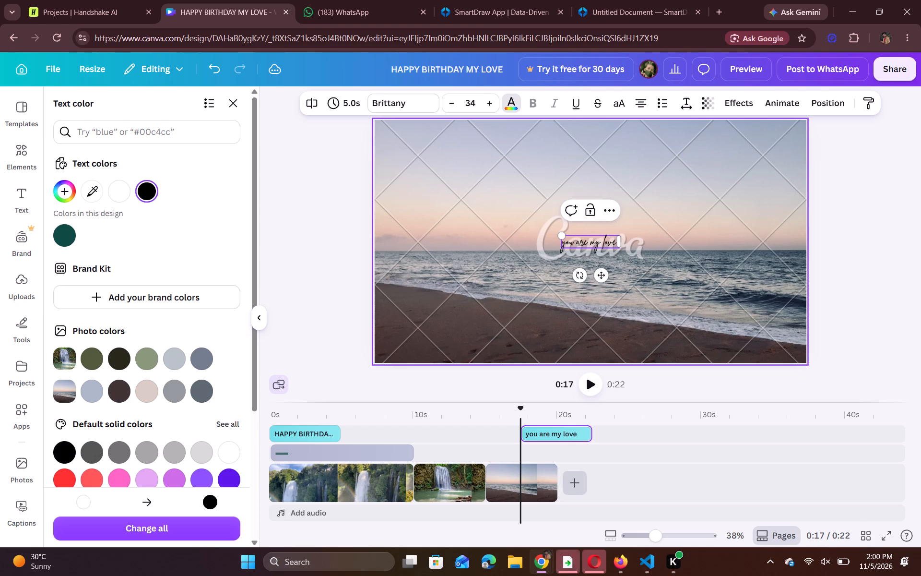
type("o")
key("space")
key("BackSpace")
key("f")
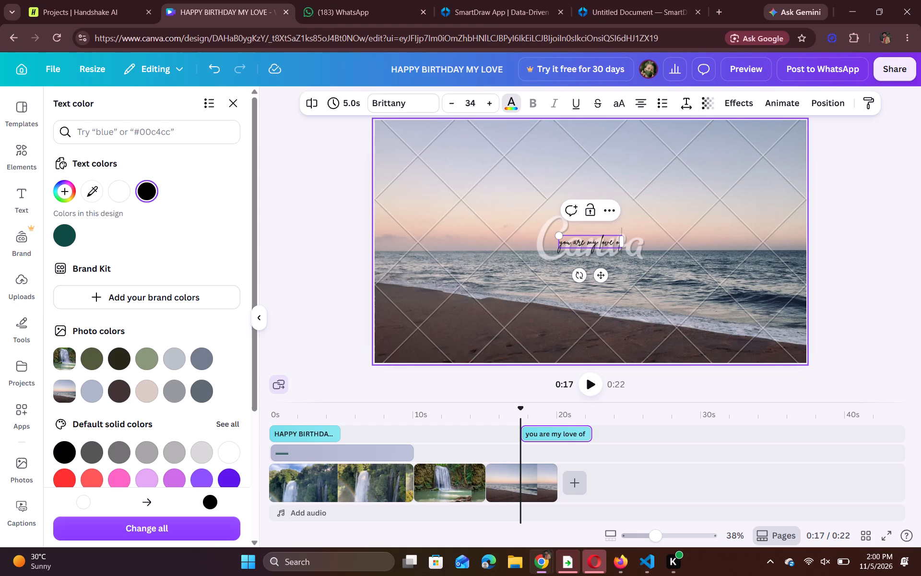
key("space")
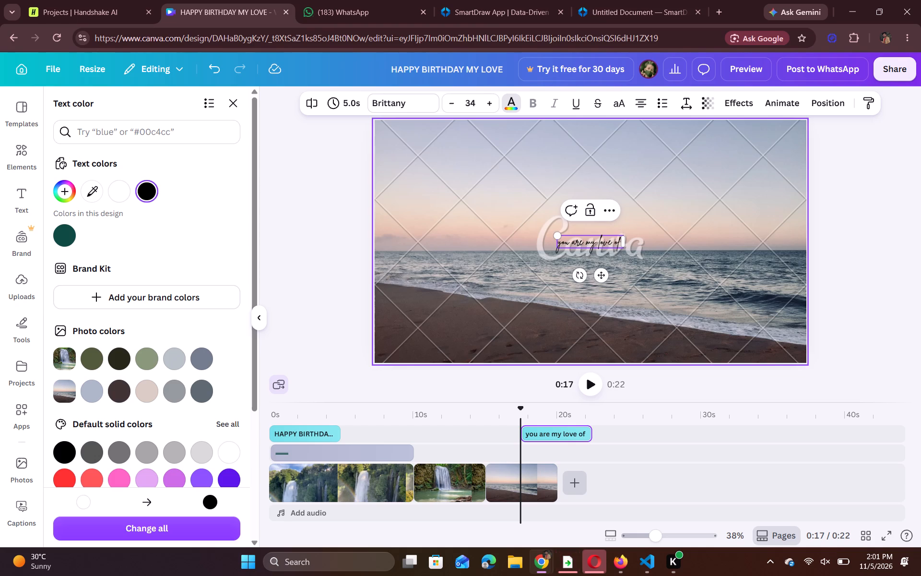
type("my life")
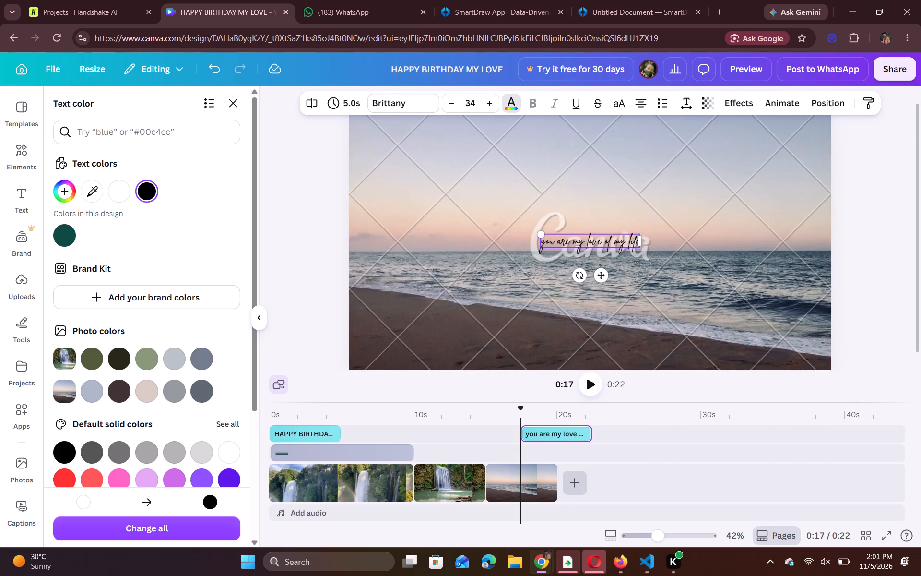
Move the "you are my love of my life" text up into the sky, just above the centre of the frame.
left_click(604, 276)
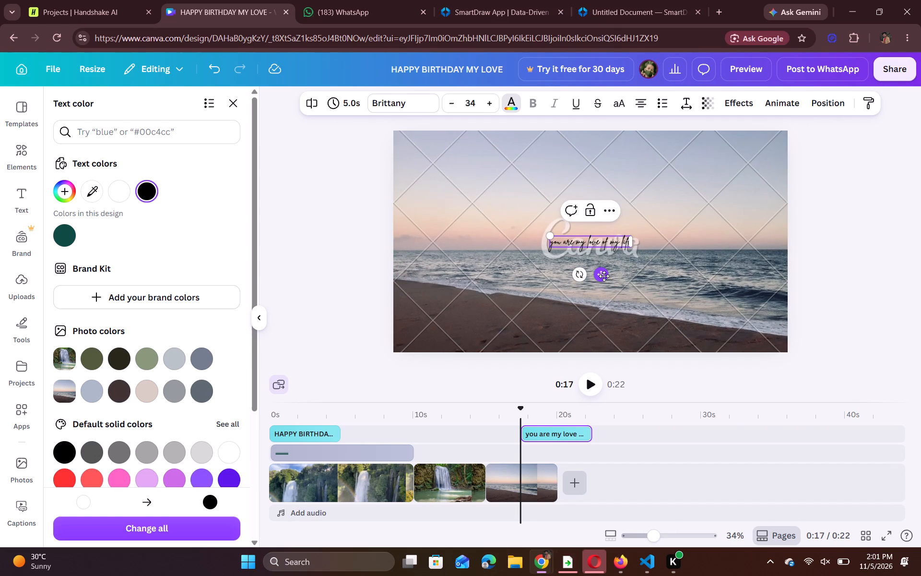
left_click_drag(604, 276, 618, 291)
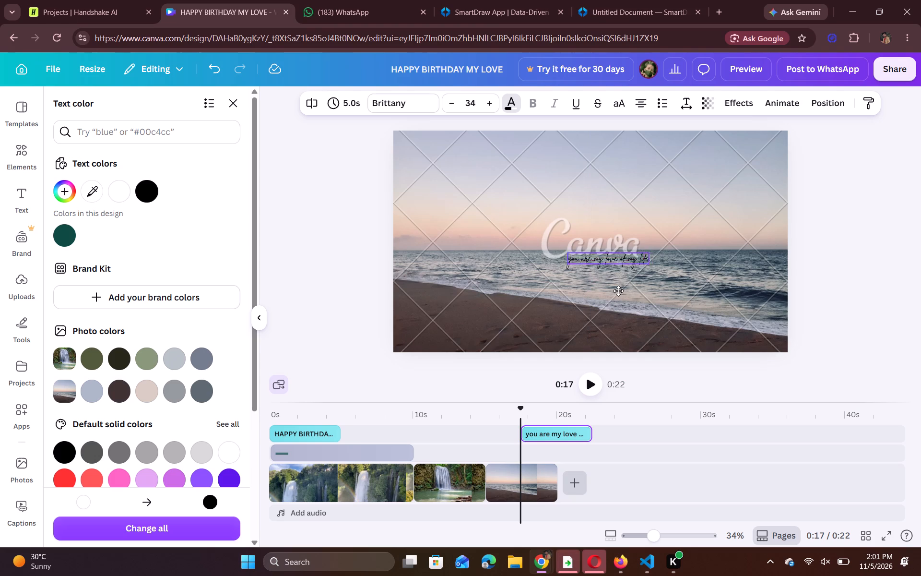
left_click_drag(618, 291, 599, 242)
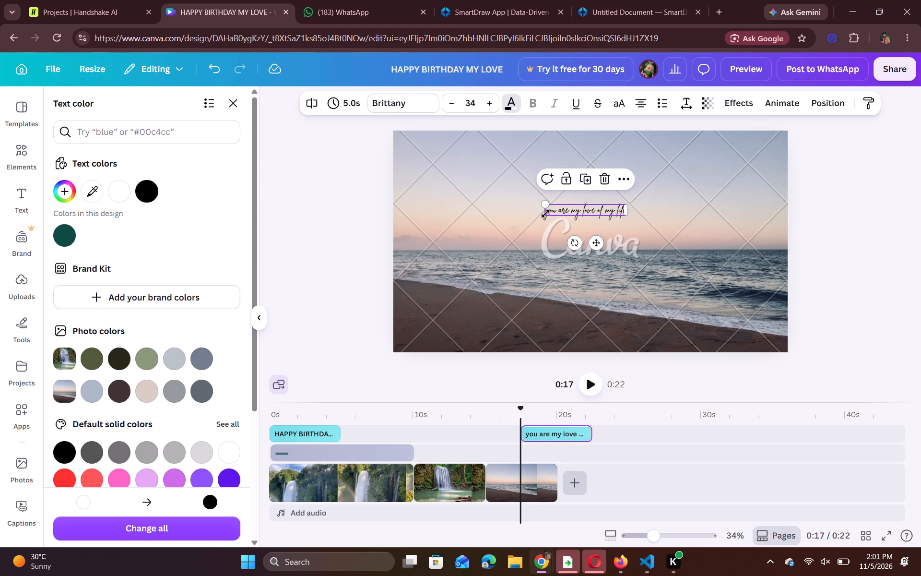
Enlarge the "you are my love of my life" text to font size 93.
left_click_drag(545, 216, 450, 287)
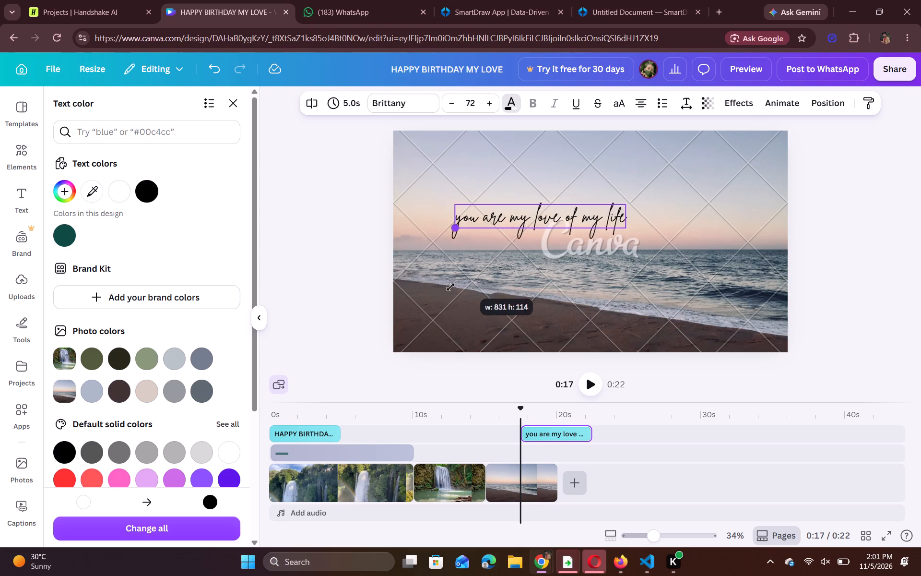
left_click_drag(450, 287, 415, 310)
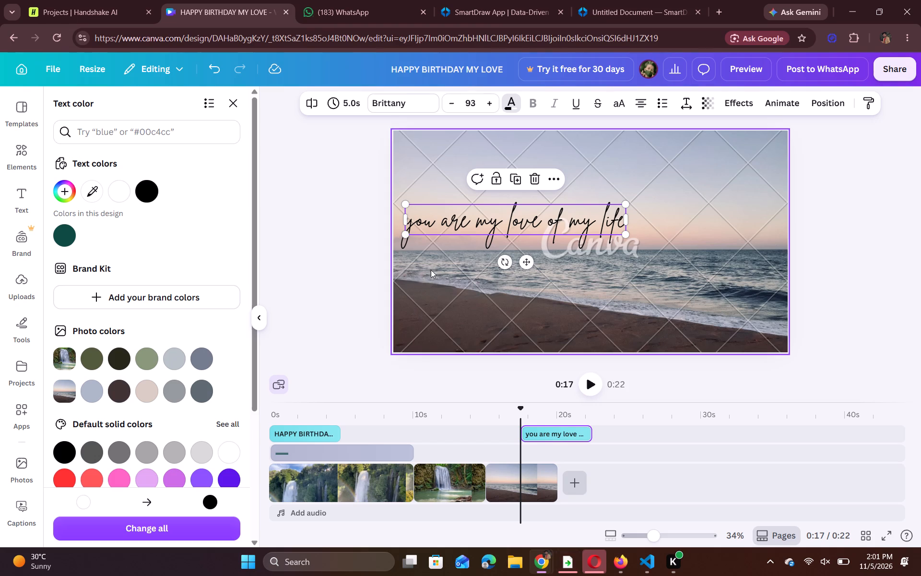
Move the enlarged text up into the sky near the upper-left corner of the video frame and deselect it.
left_click_drag(486, 216, 508, 186)
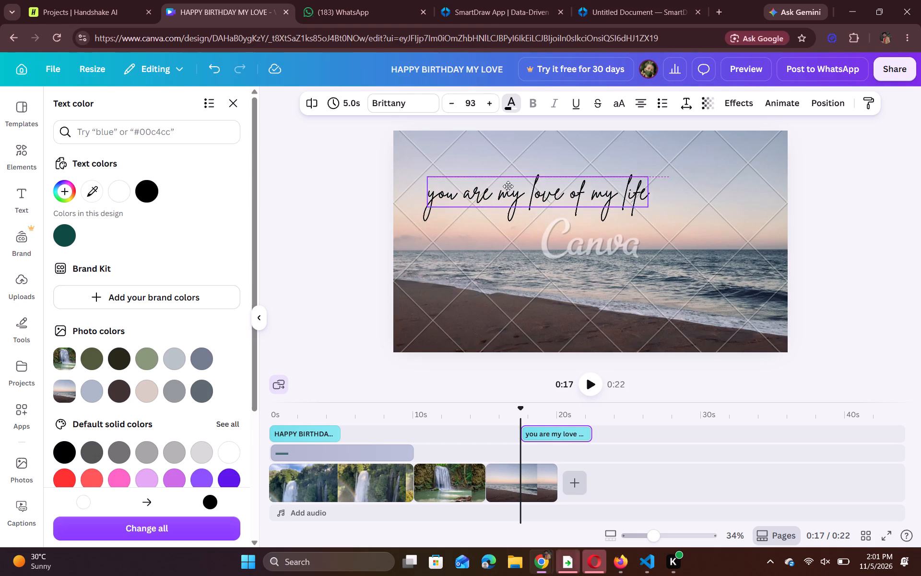
left_click_drag(508, 186, 487, 169)
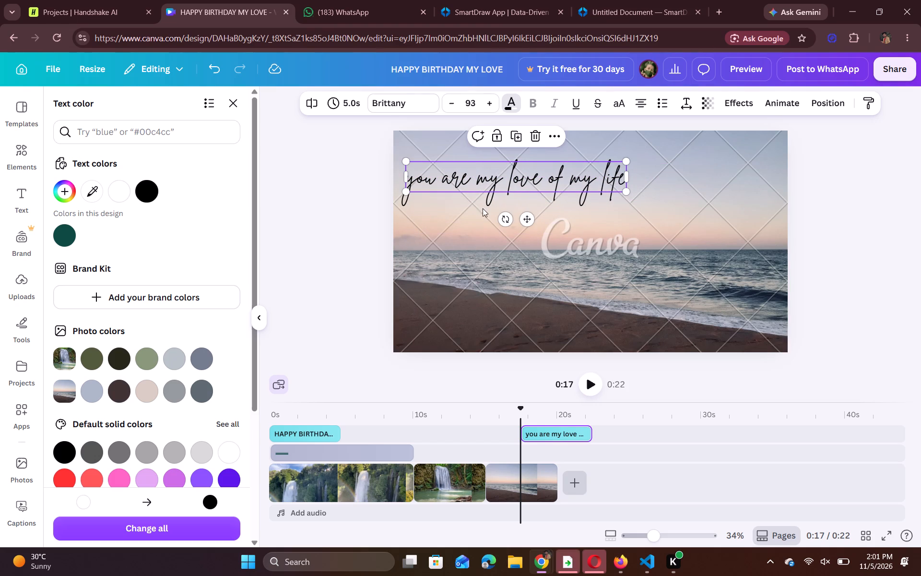
left_click(464, 258)
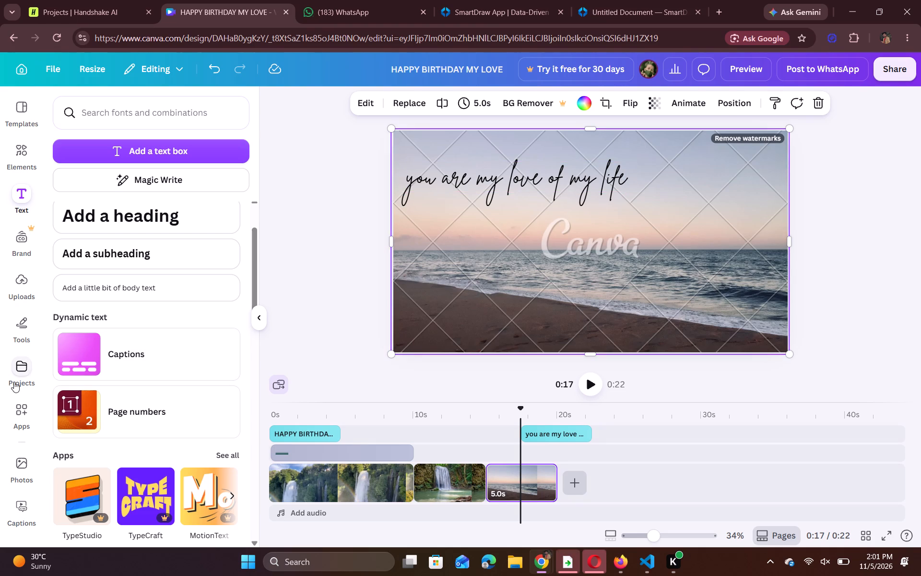
Activate the drawing marker and set its color to red.
scroll(14, 382, "down", 1)
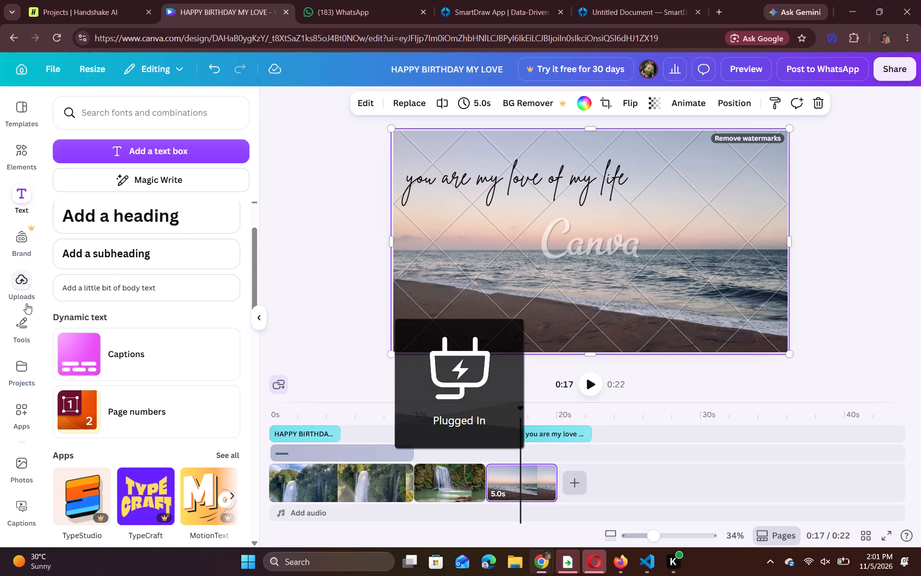
left_click(21, 326)
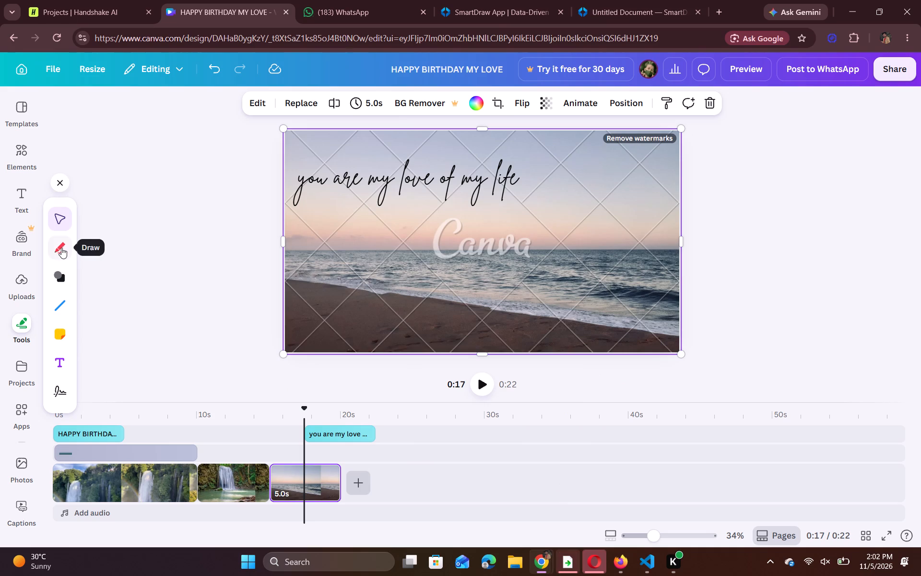
left_click(62, 248)
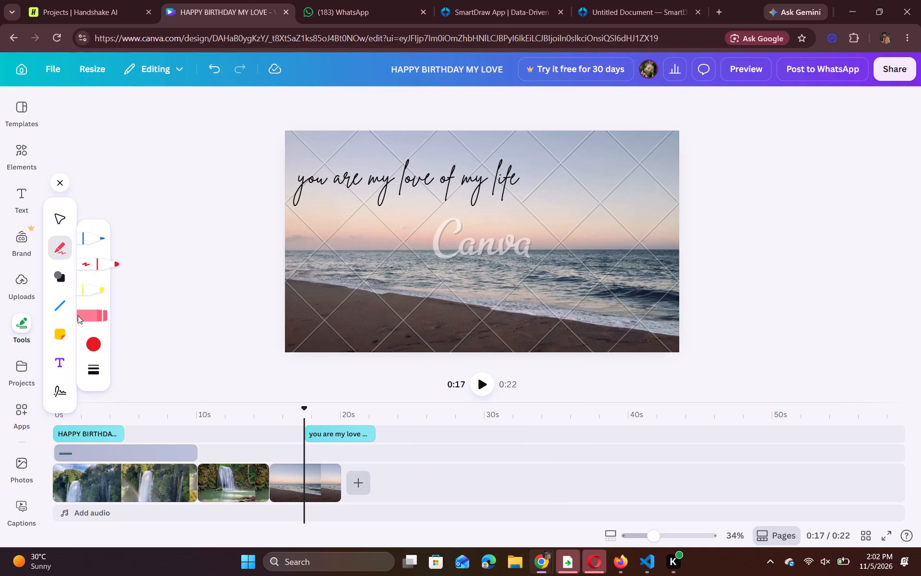
left_click(93, 340)
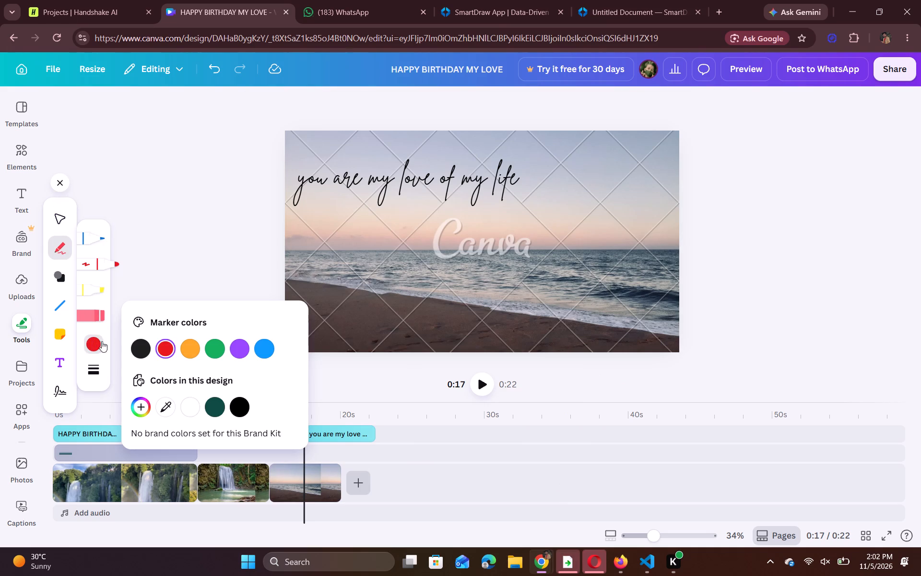
left_click(163, 352)
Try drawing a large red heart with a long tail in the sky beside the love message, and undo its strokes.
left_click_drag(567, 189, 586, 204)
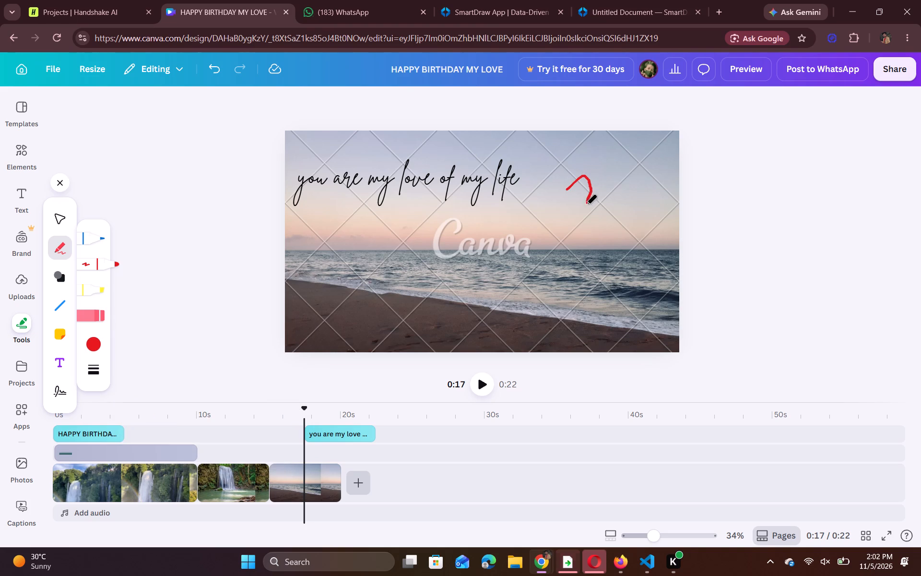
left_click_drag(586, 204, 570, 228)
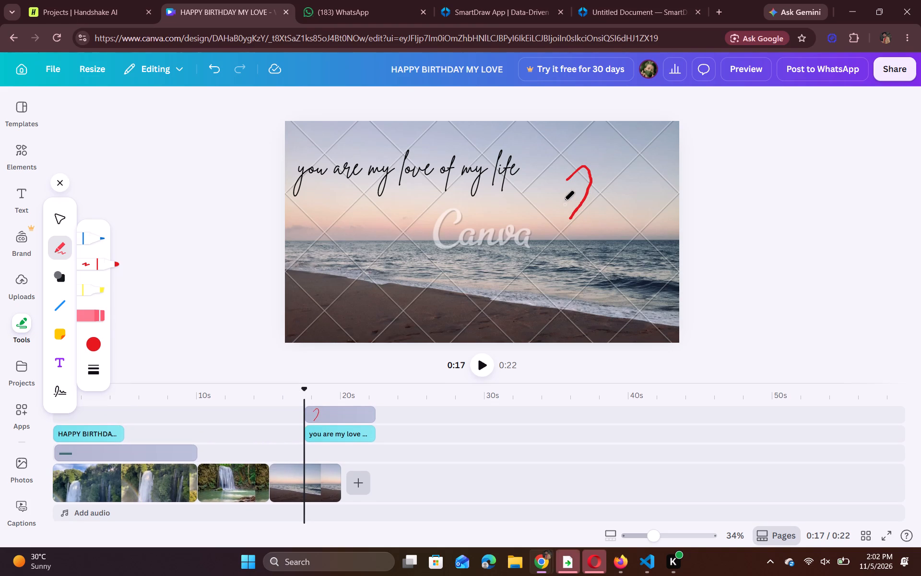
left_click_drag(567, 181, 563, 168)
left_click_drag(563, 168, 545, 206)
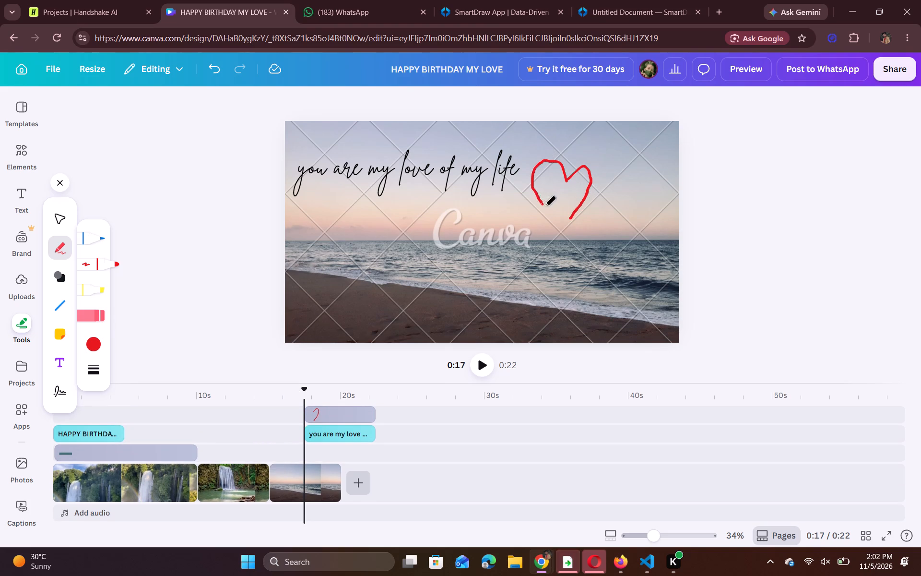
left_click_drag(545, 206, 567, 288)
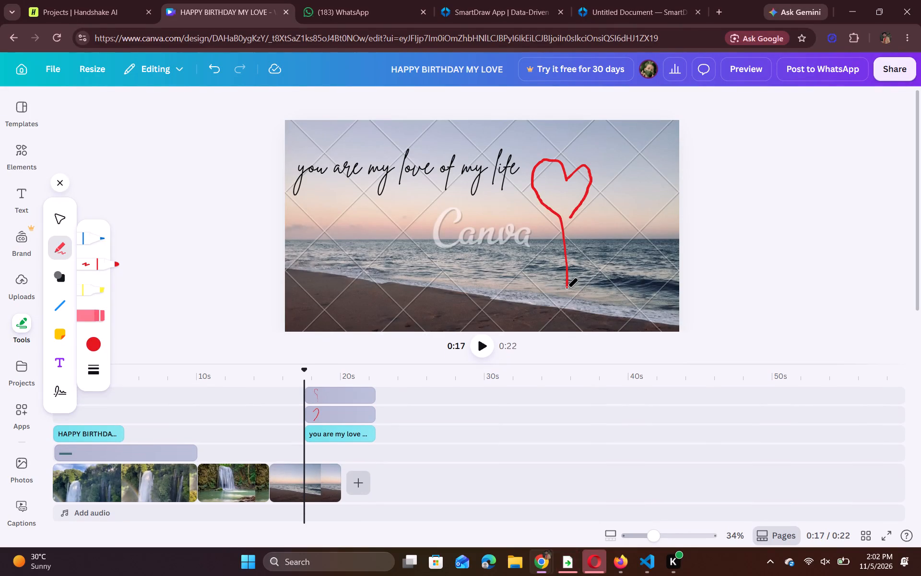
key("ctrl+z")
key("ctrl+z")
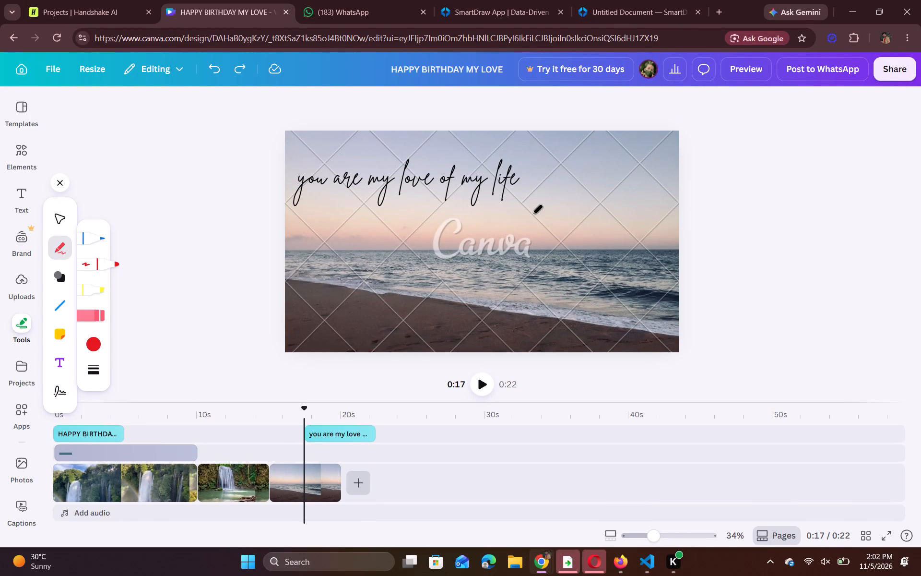
Draw a small red heart in the sky just below the end of the word "life".
left_click_drag(531, 201, 539, 196)
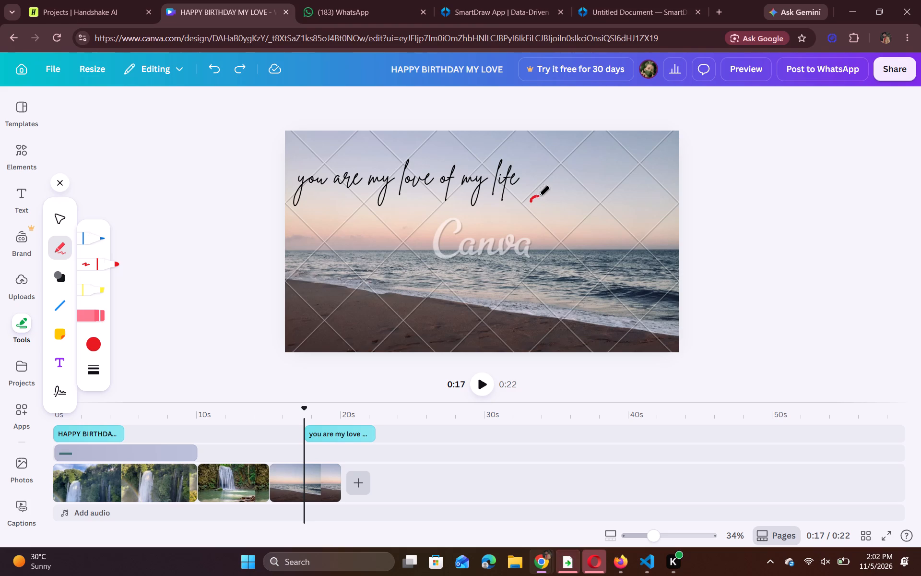
left_click_drag(539, 196, 539, 218)
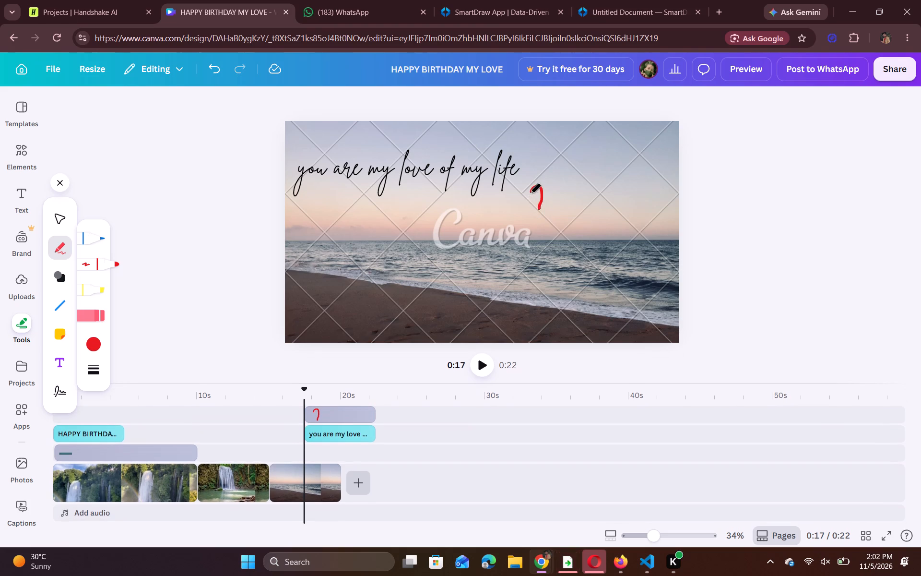
left_click_drag(530, 192, 520, 196)
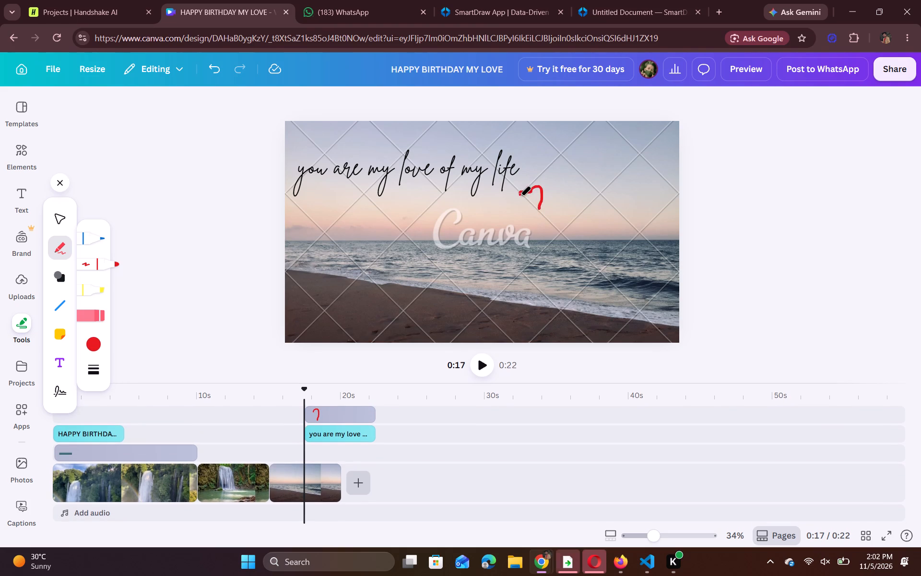
left_click_drag(520, 196, 538, 207)
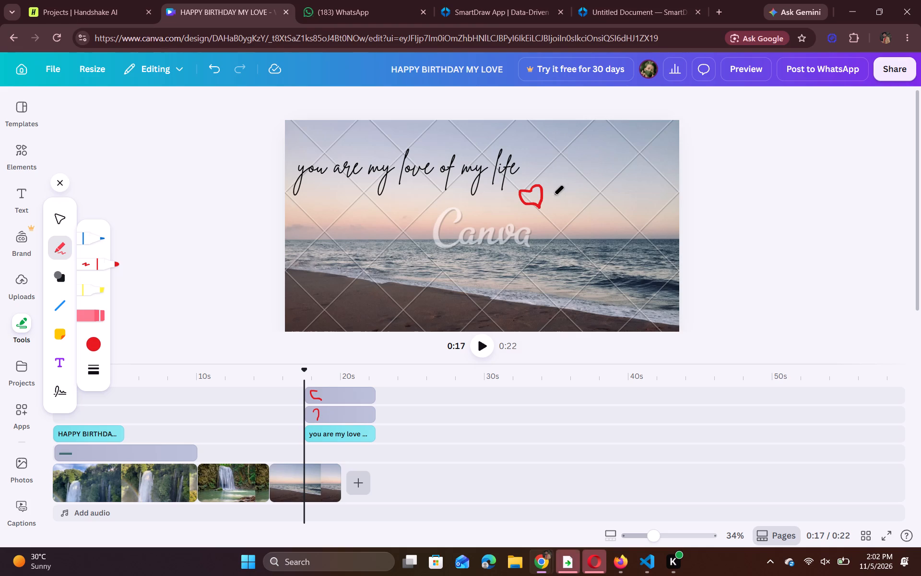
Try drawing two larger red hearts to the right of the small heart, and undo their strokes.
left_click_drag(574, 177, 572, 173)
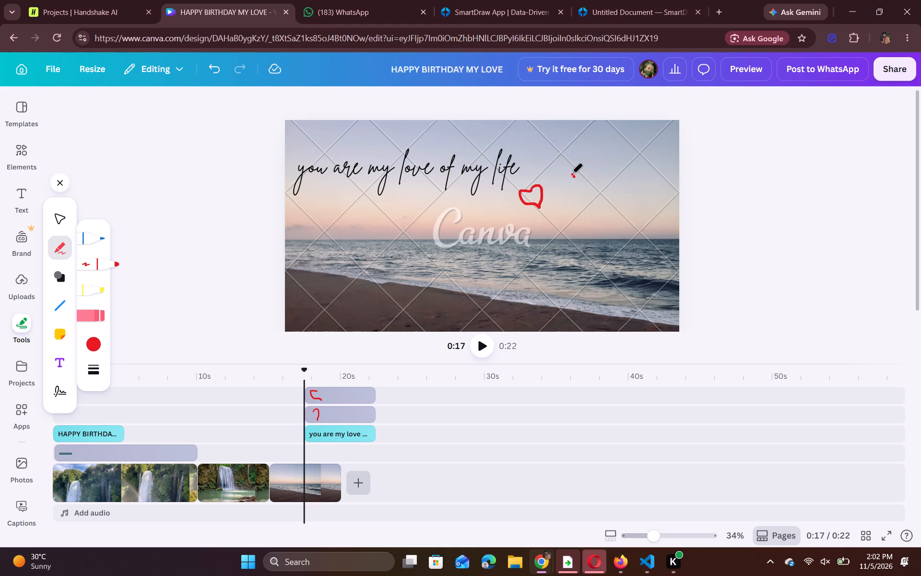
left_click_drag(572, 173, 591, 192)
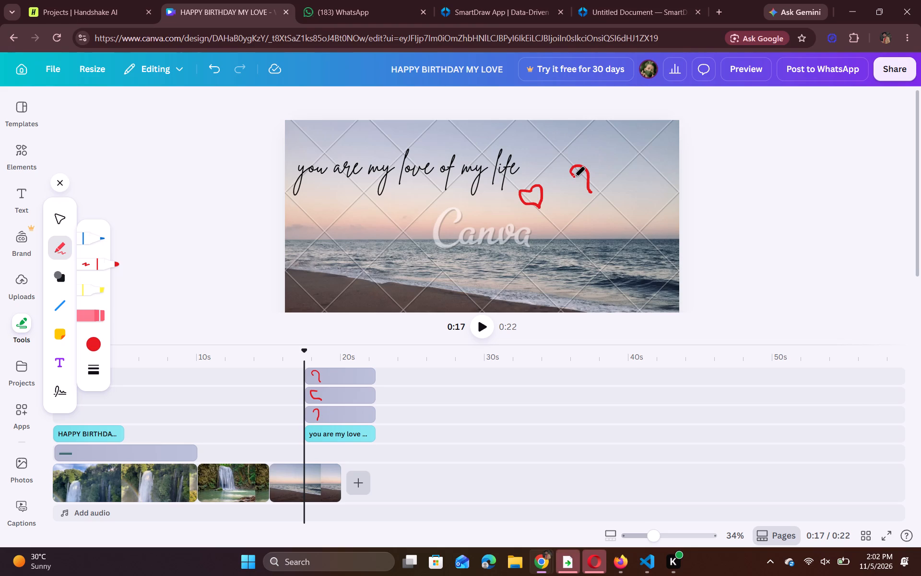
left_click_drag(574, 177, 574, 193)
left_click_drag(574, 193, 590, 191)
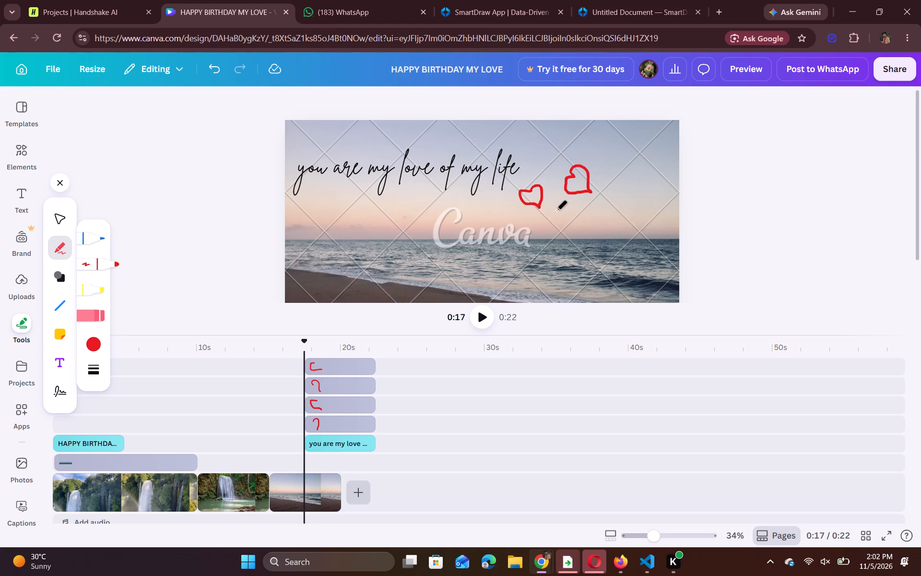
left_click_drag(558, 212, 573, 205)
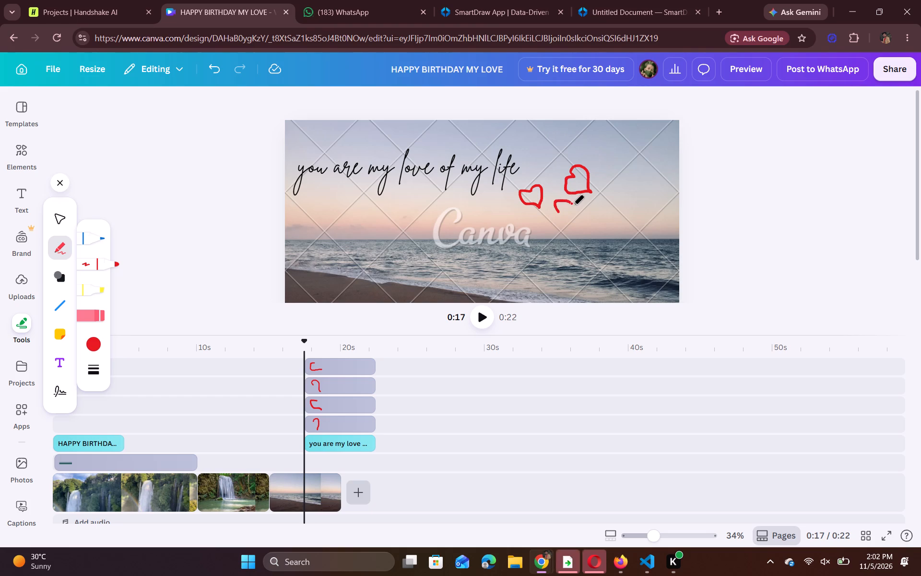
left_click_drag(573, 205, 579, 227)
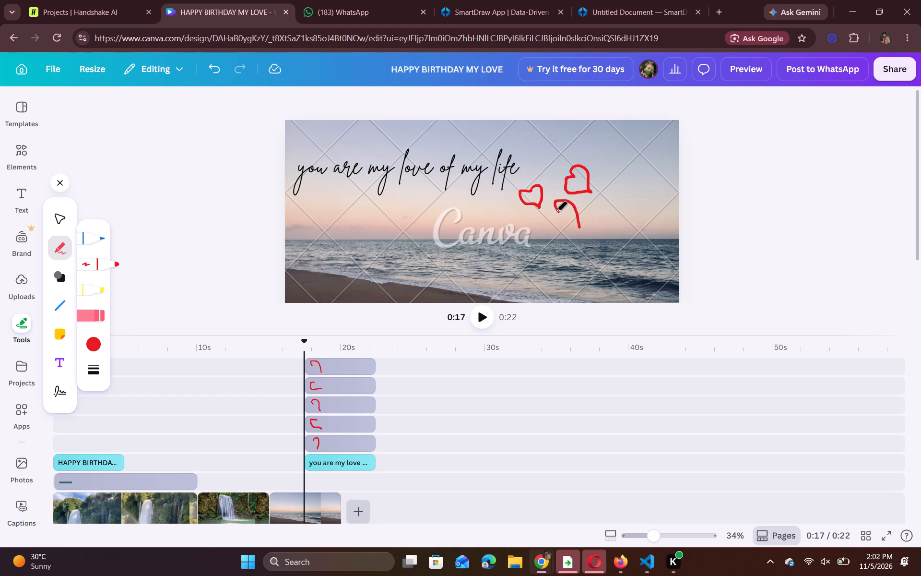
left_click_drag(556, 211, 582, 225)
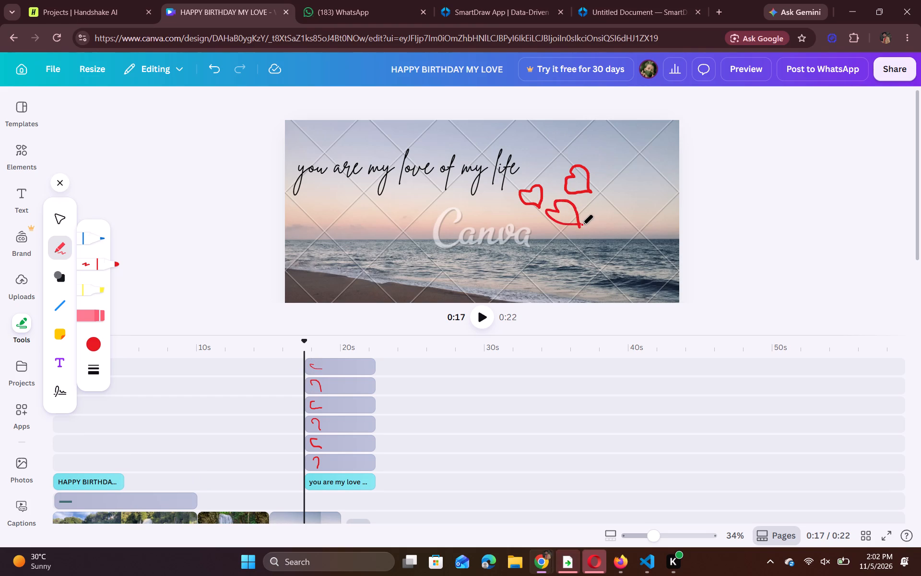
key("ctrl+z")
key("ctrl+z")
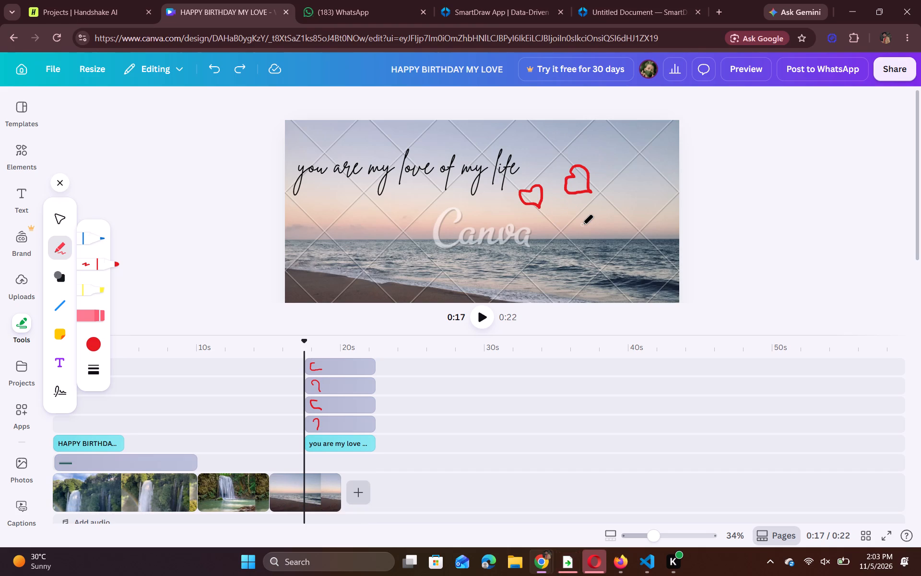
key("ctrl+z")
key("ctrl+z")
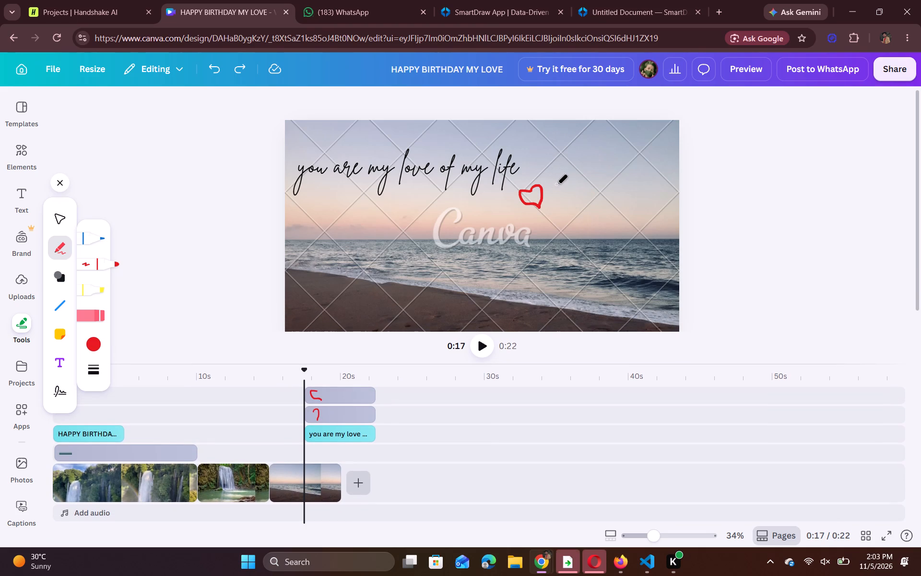
Draw two more small red hearts beside the first one, rising diagonally up to the right across the sky.
left_click_drag(557, 184, 567, 184)
left_click_drag(567, 184, 568, 197)
left_click_drag(556, 183, 562, 197)
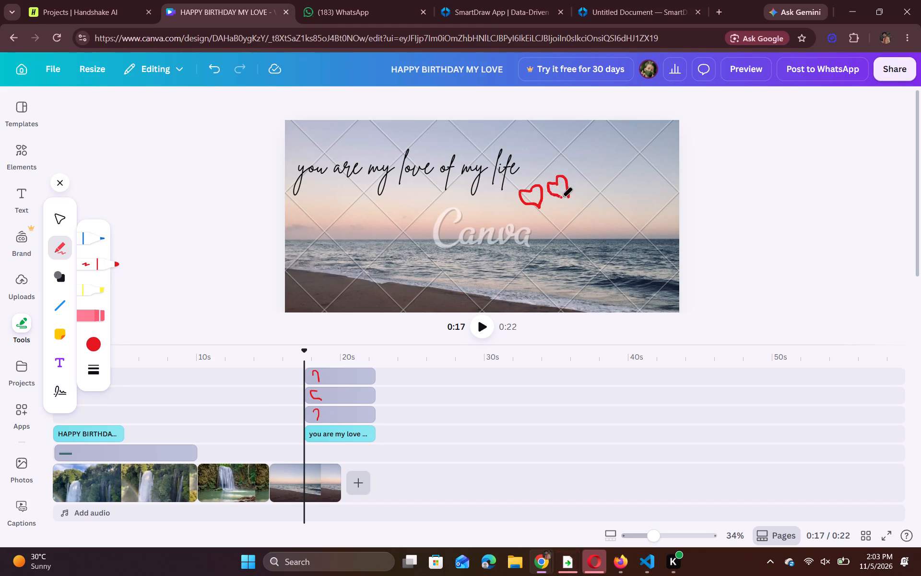
left_click_drag(562, 197, 568, 198)
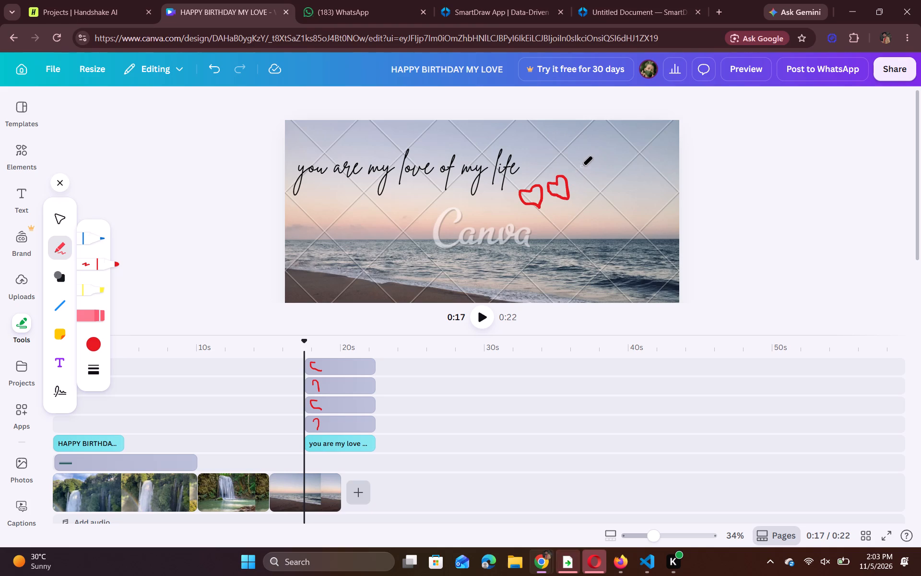
left_click_drag(582, 173, 585, 164)
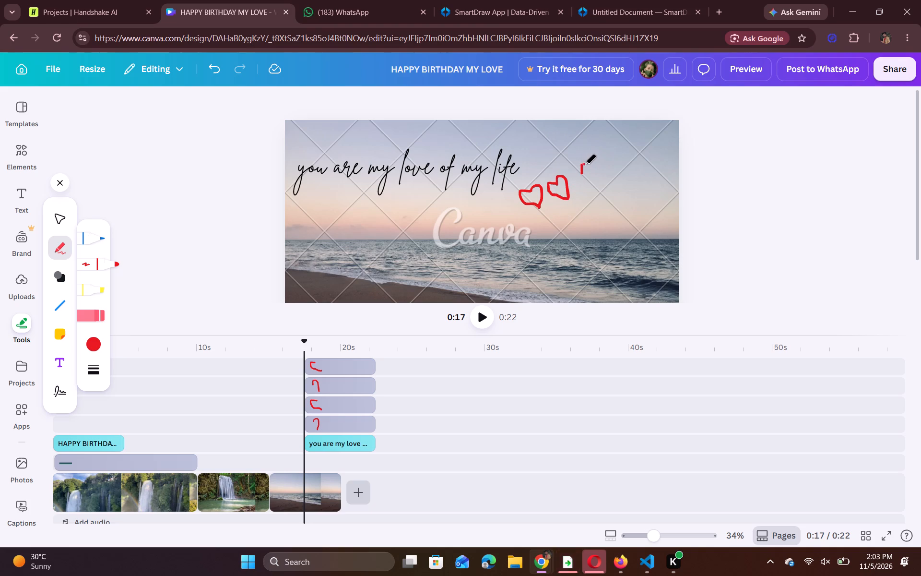
left_click_drag(585, 164, 593, 184)
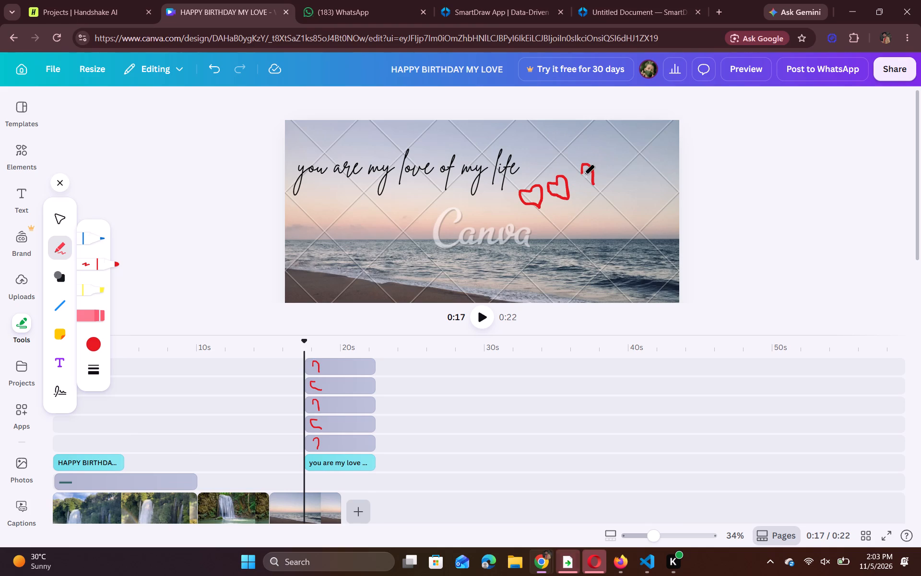
left_click_drag(580, 173, 572, 173)
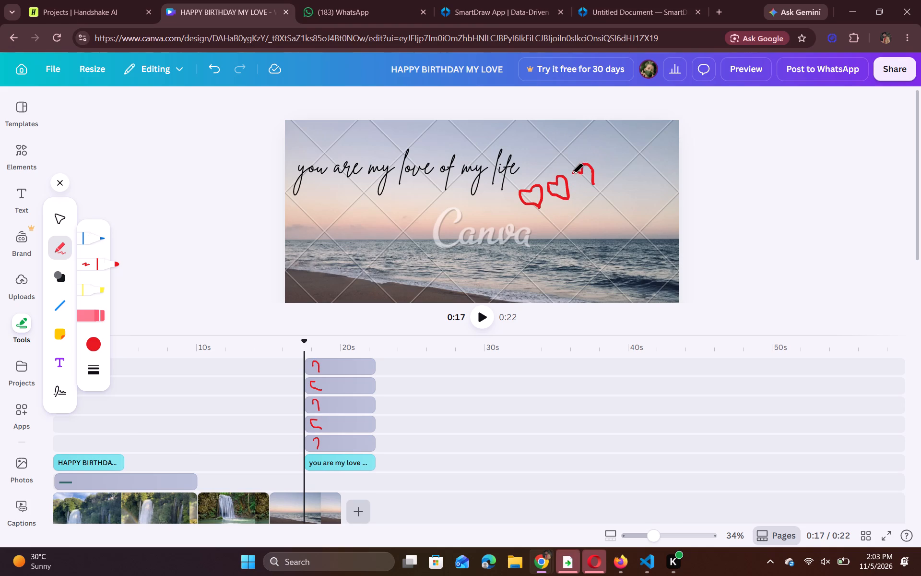
left_click_drag(572, 173, 592, 186)
left_click_drag(592, 186, 592, 187)
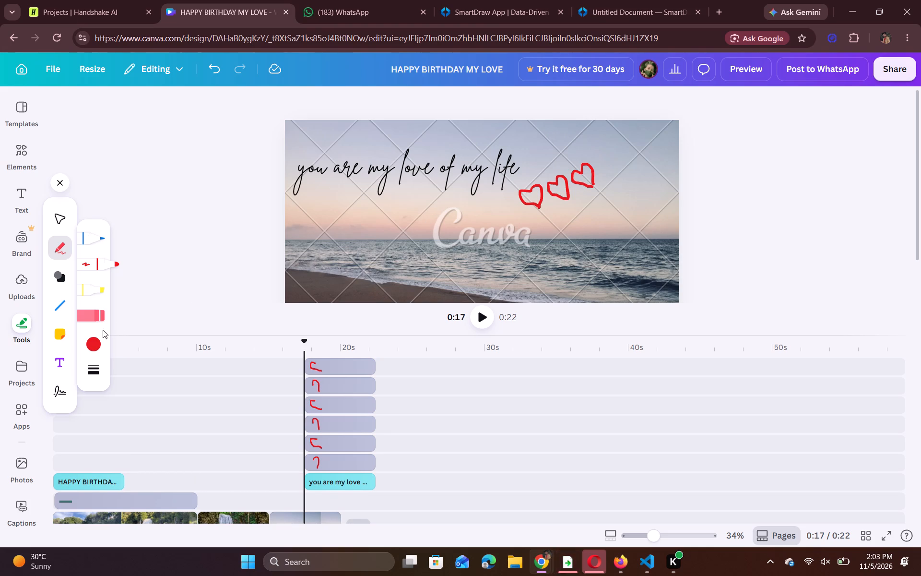
Switch the marker to green and draw a small asterisk-shaped star in the sky below the middle red heart.
left_click(94, 342)
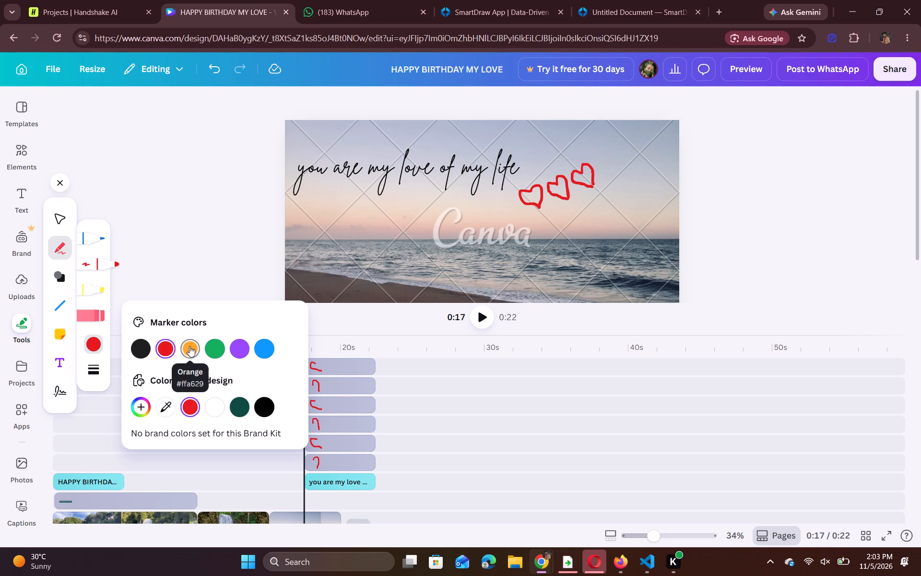
left_click(217, 349)
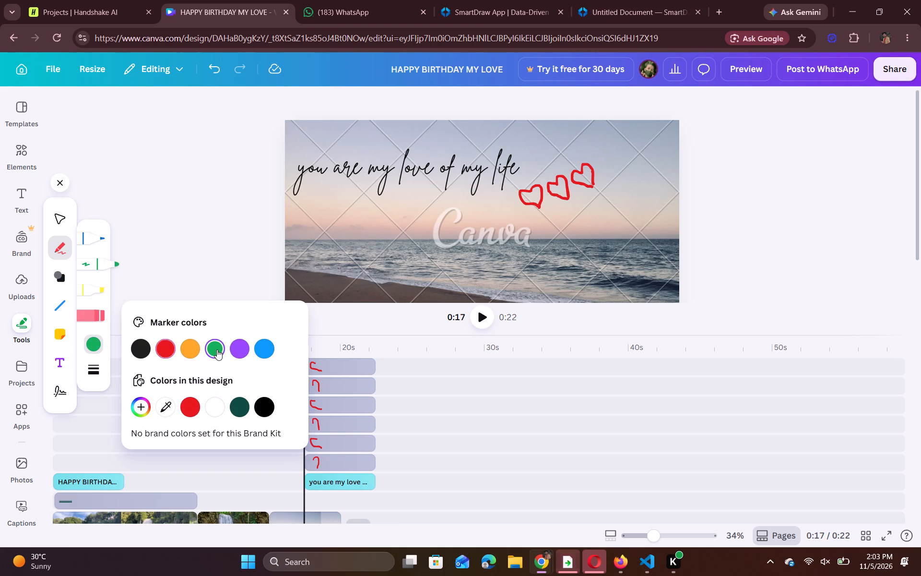
left_click_drag(547, 219, 557, 221)
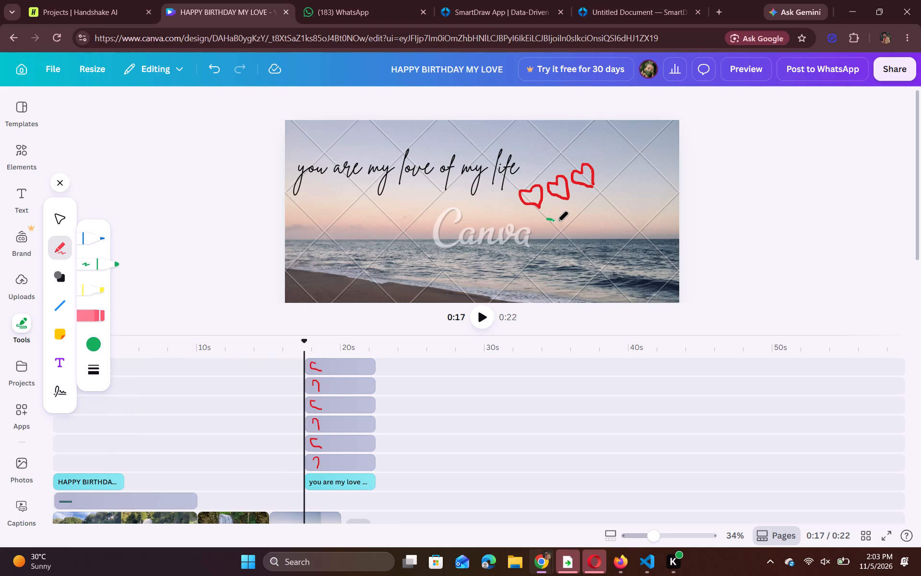
left_click_drag(557, 221, 560, 222)
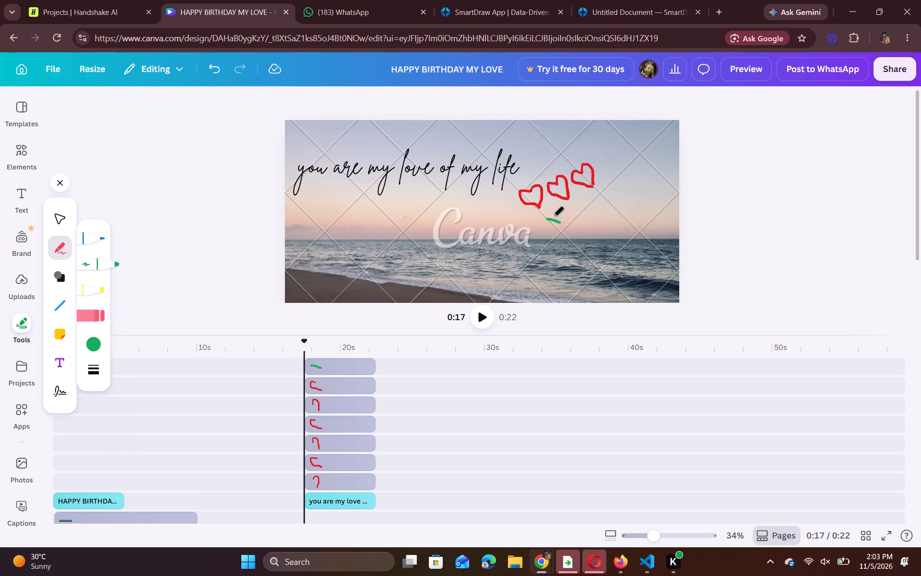
left_click_drag(555, 215, 554, 225)
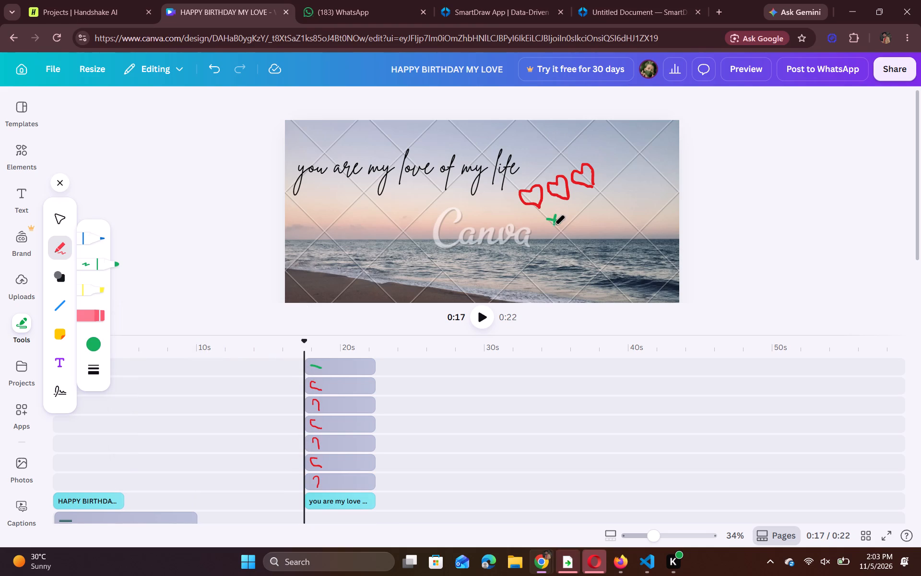
left_click_drag(554, 225, 554, 226)
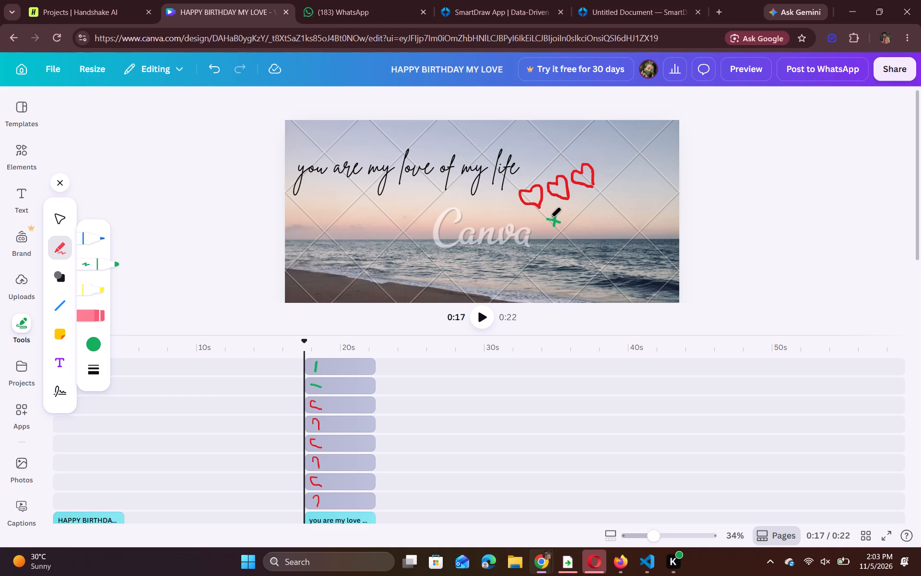
left_click_drag(550, 217, 558, 224)
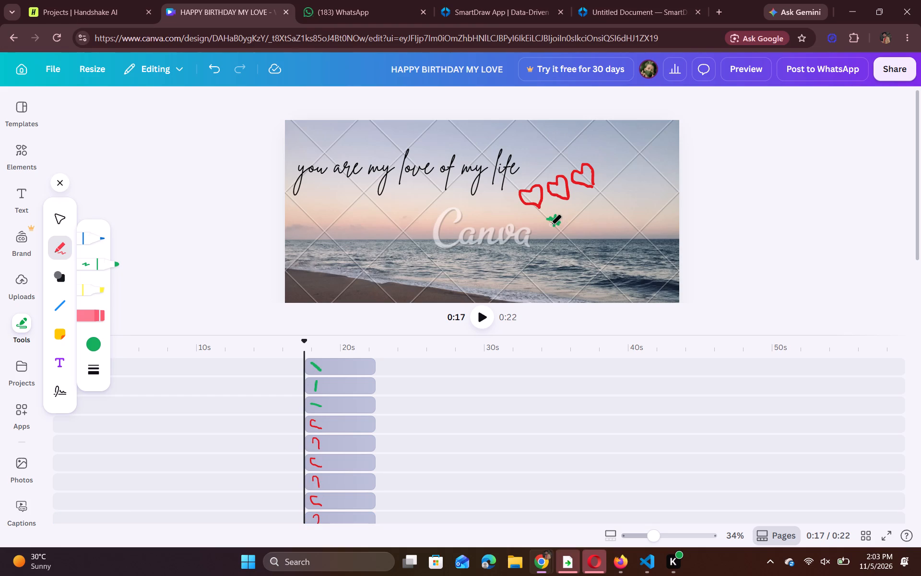
left_click_drag(551, 225, 559, 216)
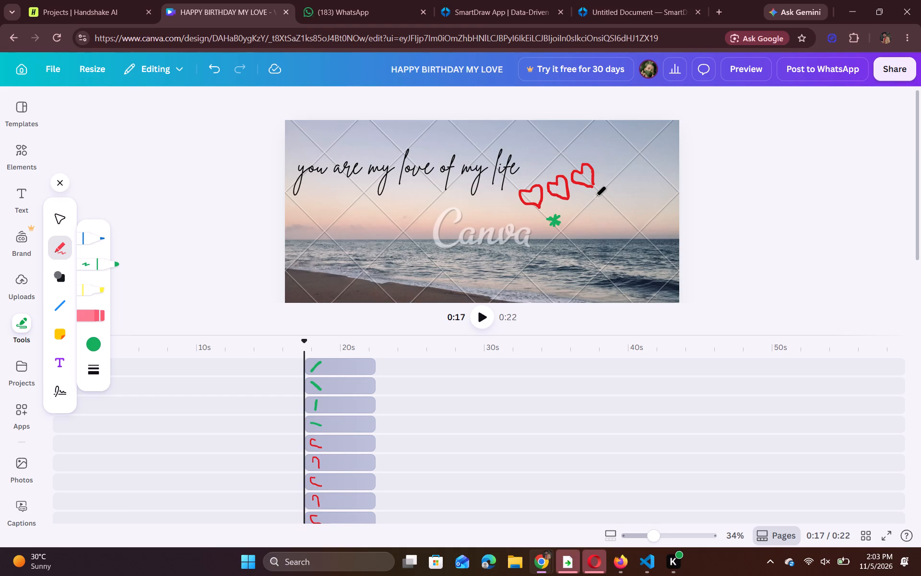
Draw a second green asterisk just below and to the right of the highest red heart.
left_click_drag(595, 196, 611, 202)
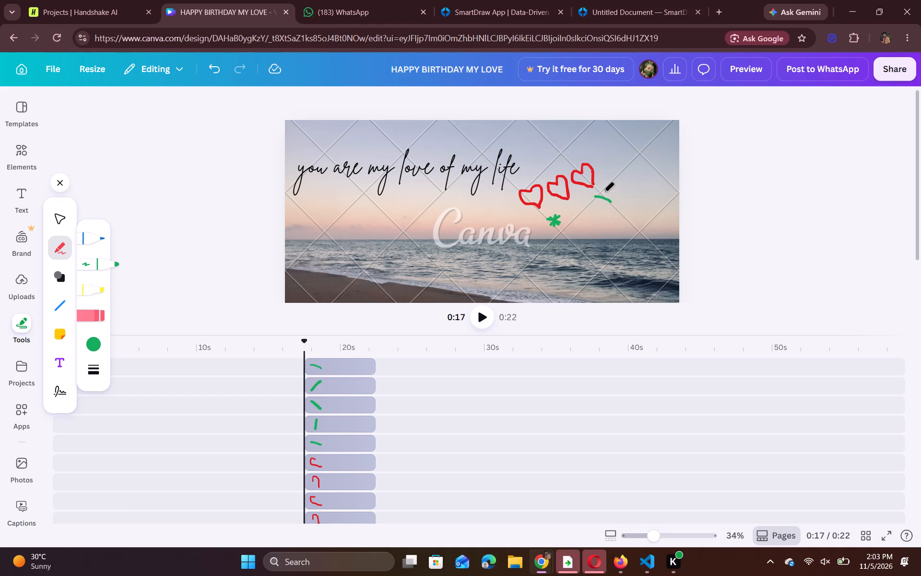
left_click_drag(603, 192, 601, 207)
left_click_drag(601, 191, 609, 202)
left_click_drag(597, 202, 607, 194)
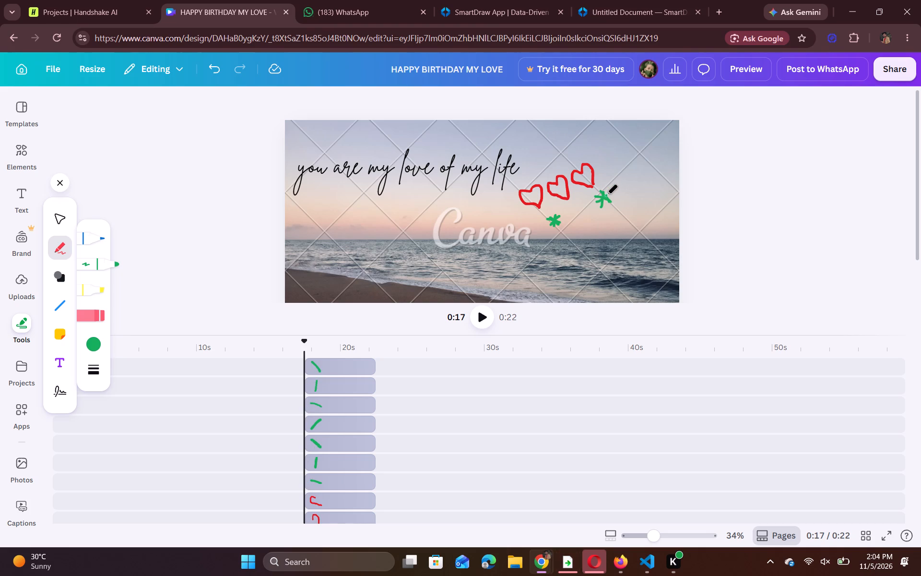
left_click_drag(607, 194, 609, 193)
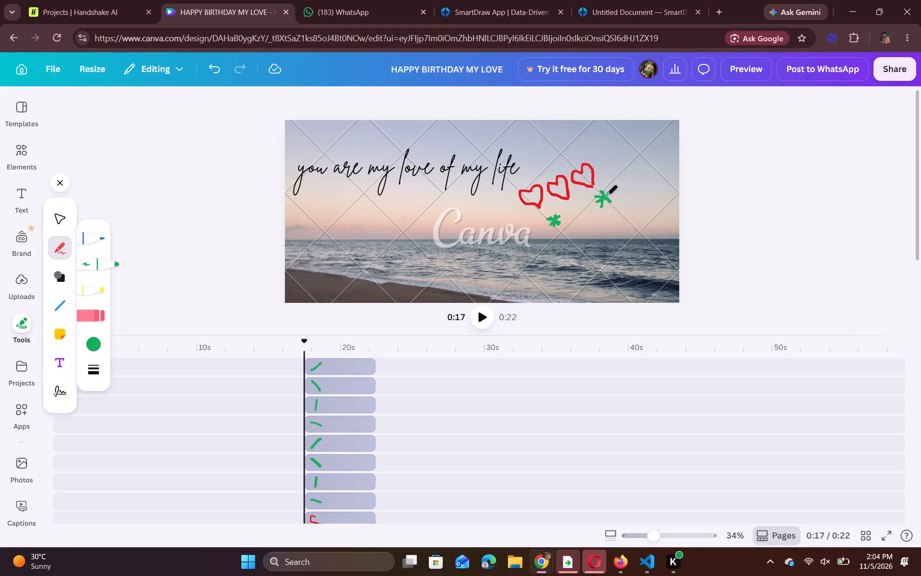
left_click(607, 195)
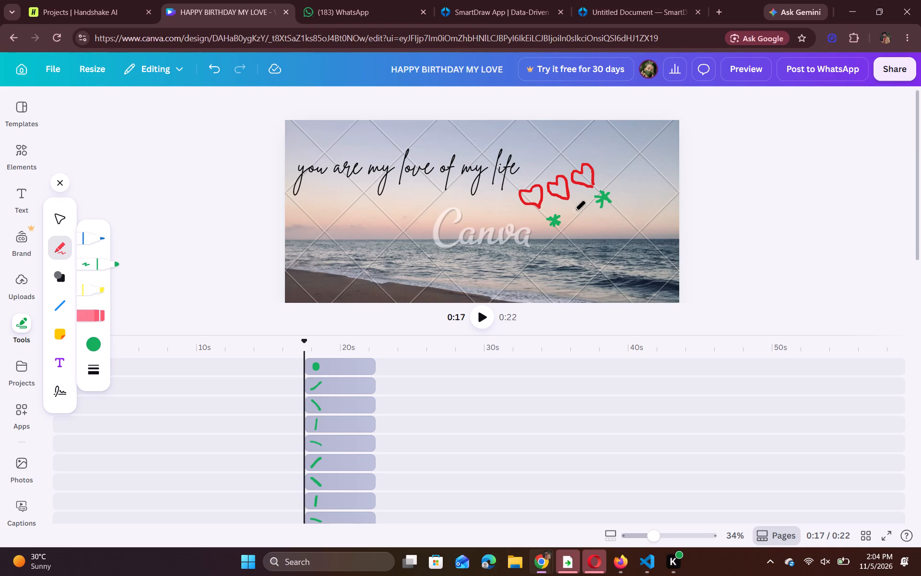
Draw a third green asterisk between the two existing ones, forming a diagonal row beneath the hearts.
left_click_drag(575, 211, 589, 214)
left_click_drag(583, 205, 579, 221)
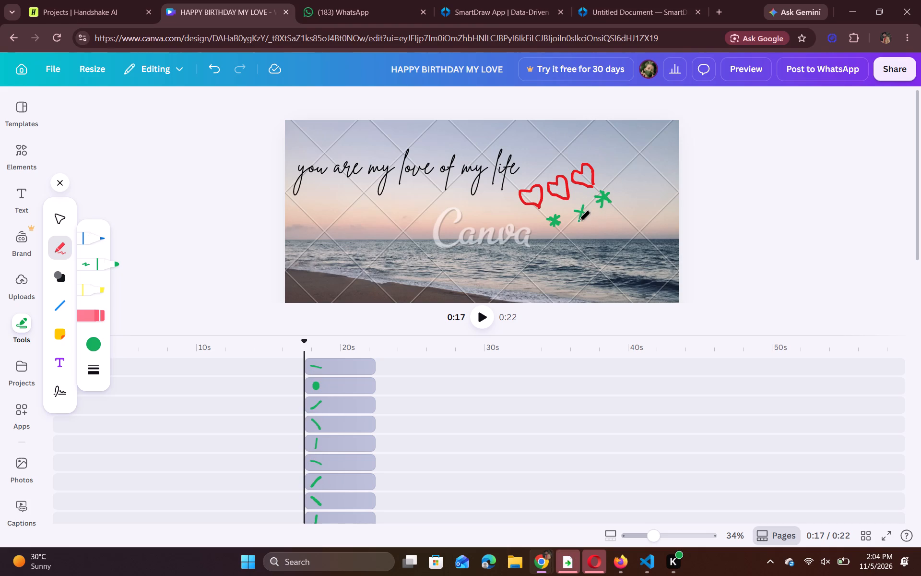
left_click_drag(577, 205, 591, 222)
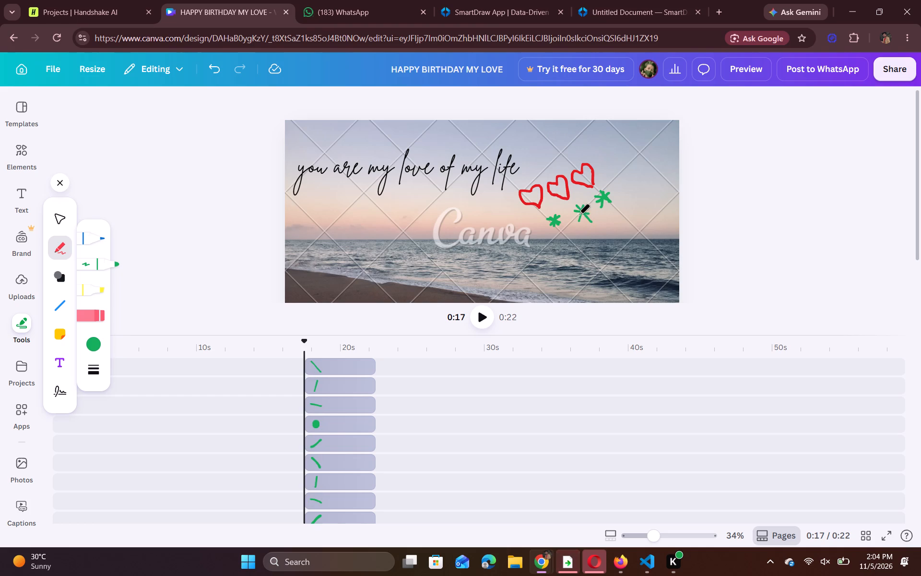
left_click_drag(577, 216, 590, 206)
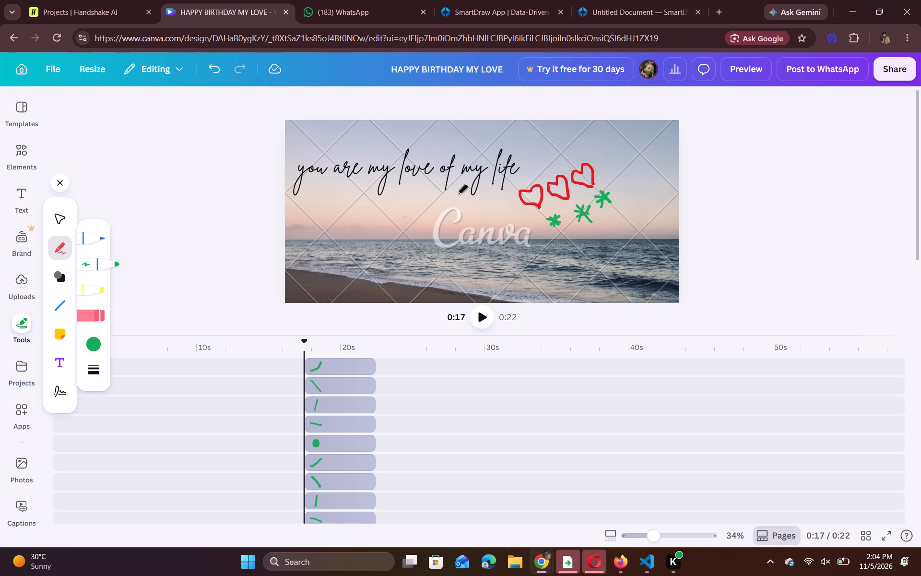
Draw small green marks inside each of the three red hearts.
left_click(528, 196)
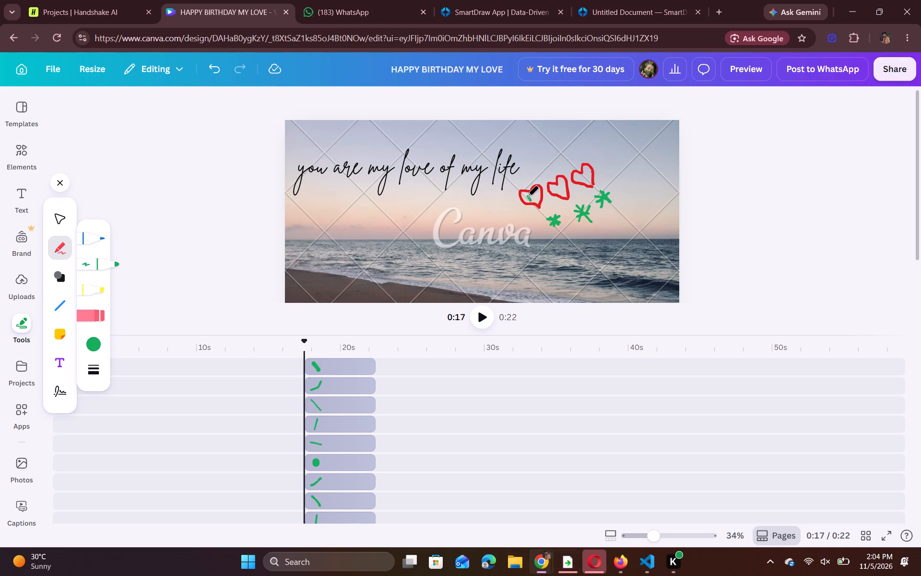
left_click_drag(528, 196, 538, 196)
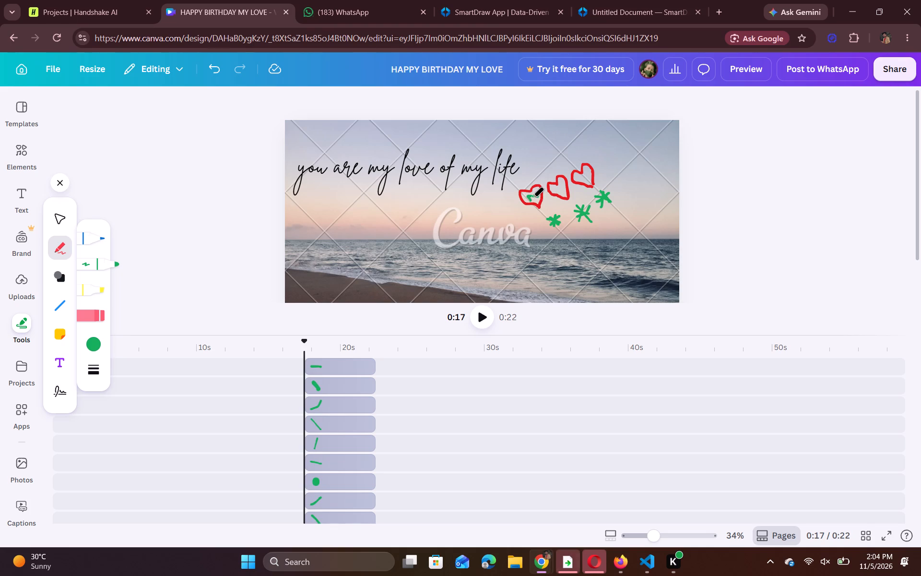
left_click(531, 198)
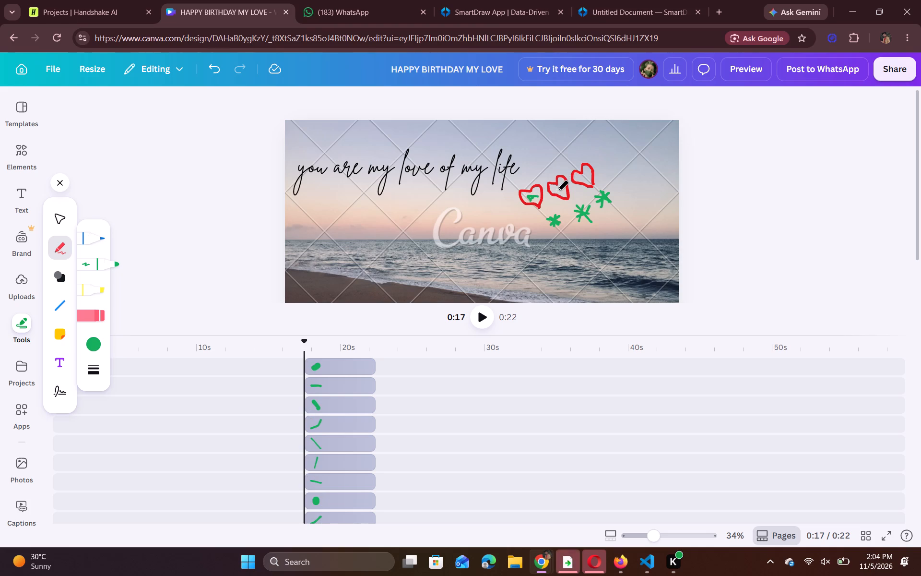
left_click_drag(557, 191, 568, 192)
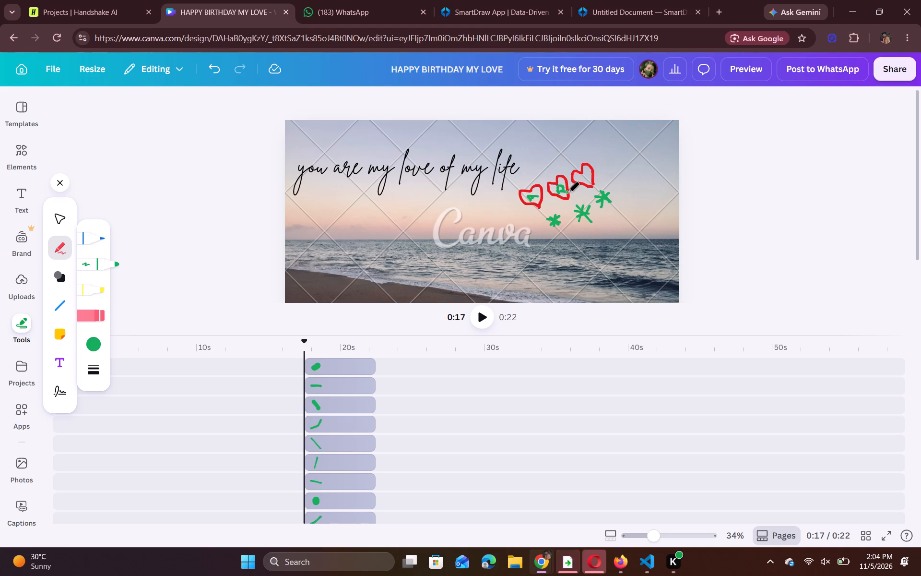
left_click_drag(568, 192, 568, 193)
left_click_drag(581, 177, 584, 186)
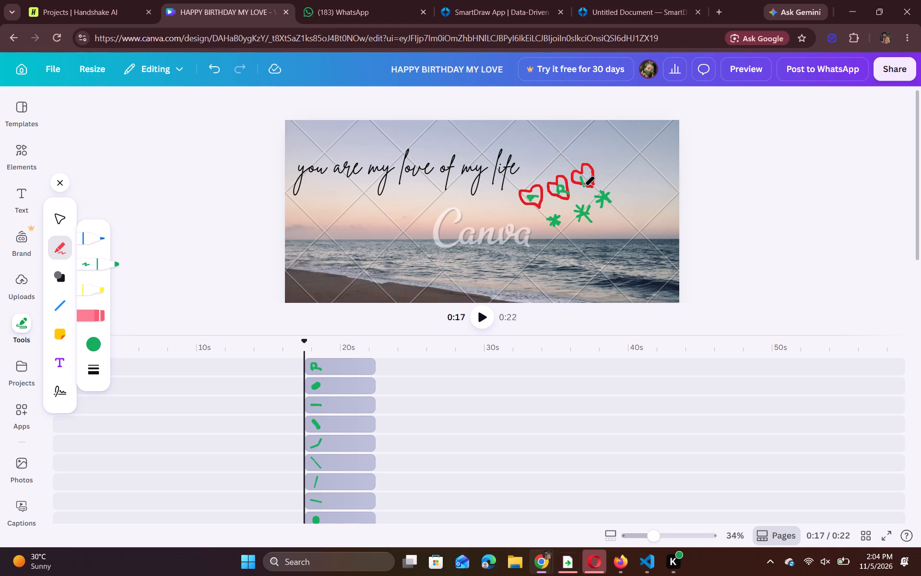
left_click_drag(584, 186, 594, 178)
left_click_drag(590, 176, 586, 183)
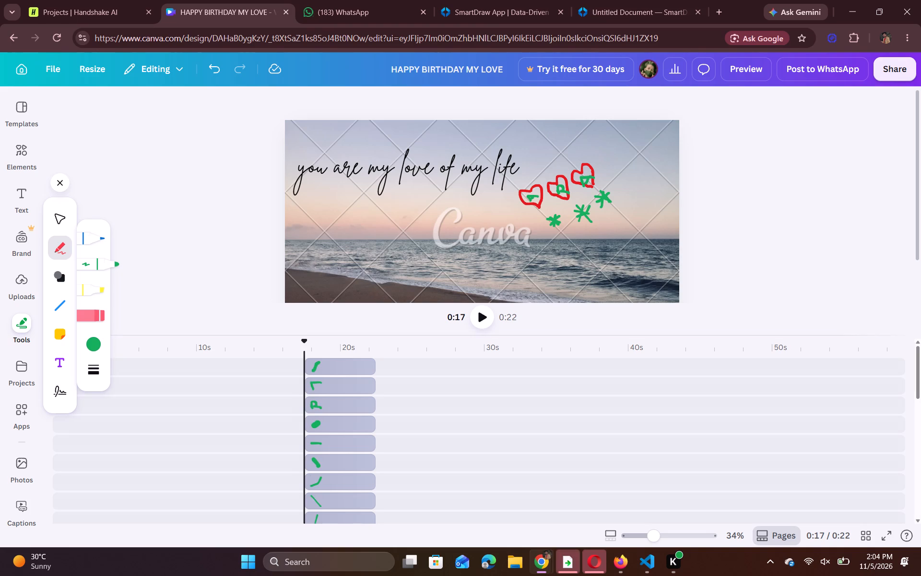
Play the video from the love message at 0:17 to its end to check the drawings.
scroll(411, 348, "right", 1)
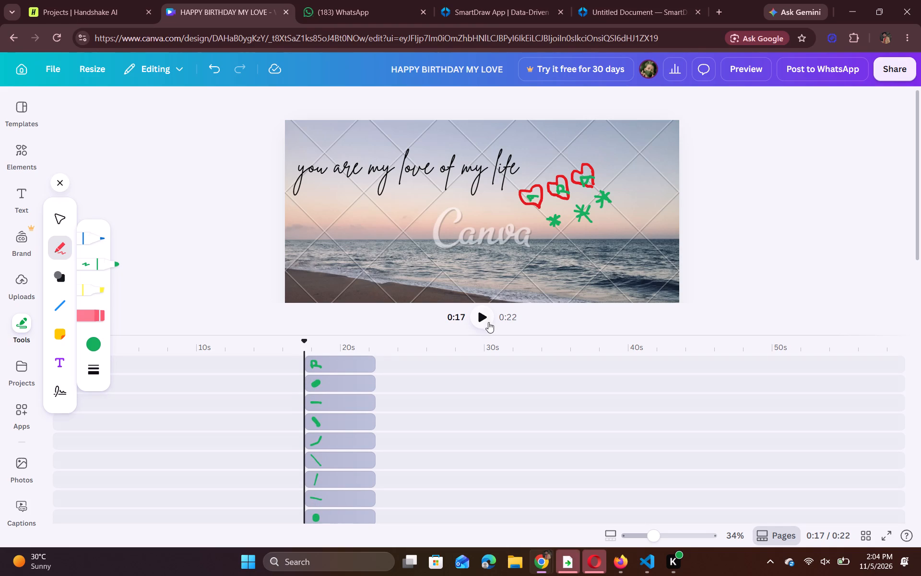
left_click(485, 320)
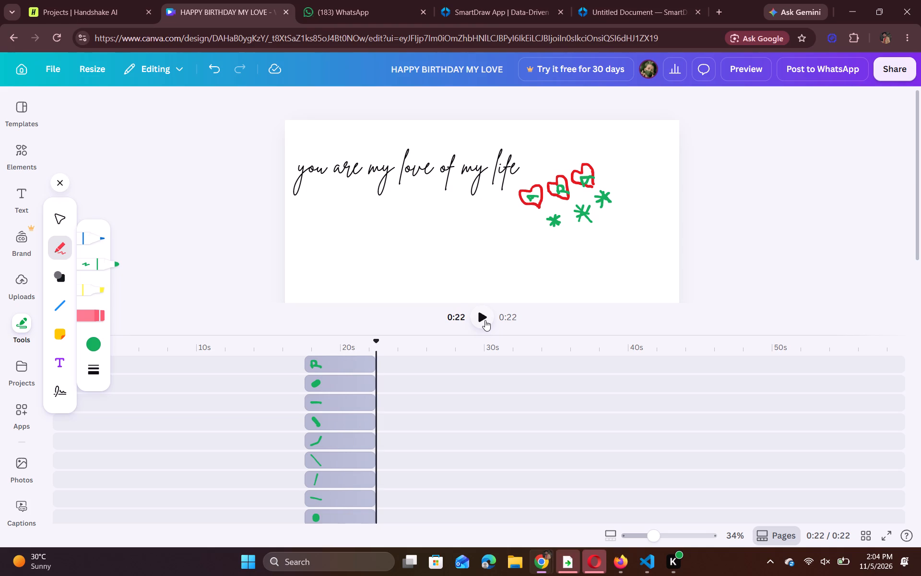
scroll(374, 412, "right", 5)
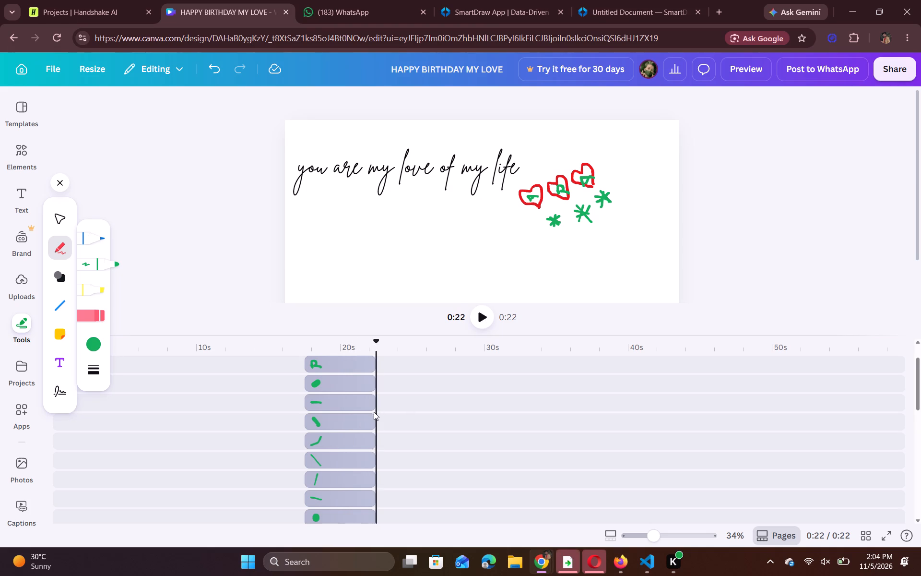
scroll(300, 427, "right", 9)
Close the drawing tools and play the whole video from the first waterfall clip.
left_click(56, 184)
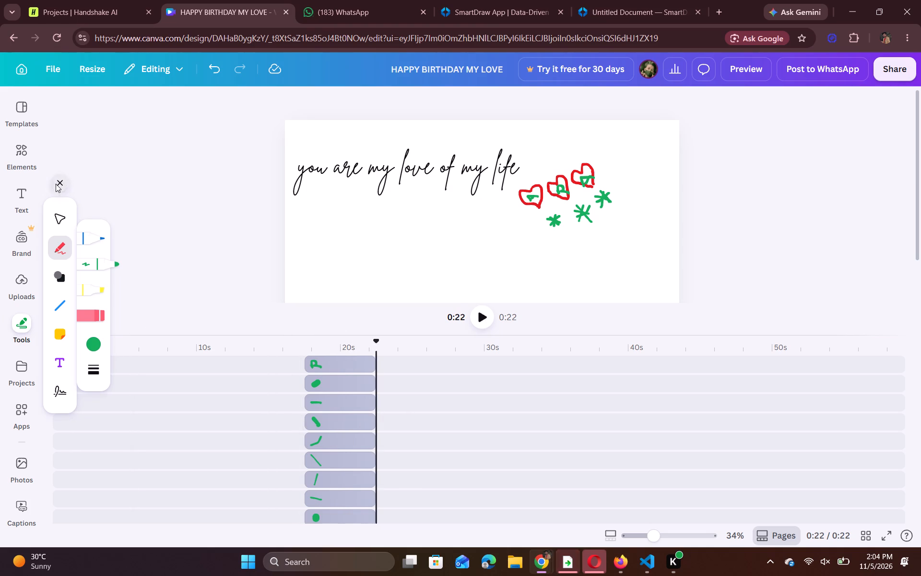
scroll(196, 428, "down", 8)
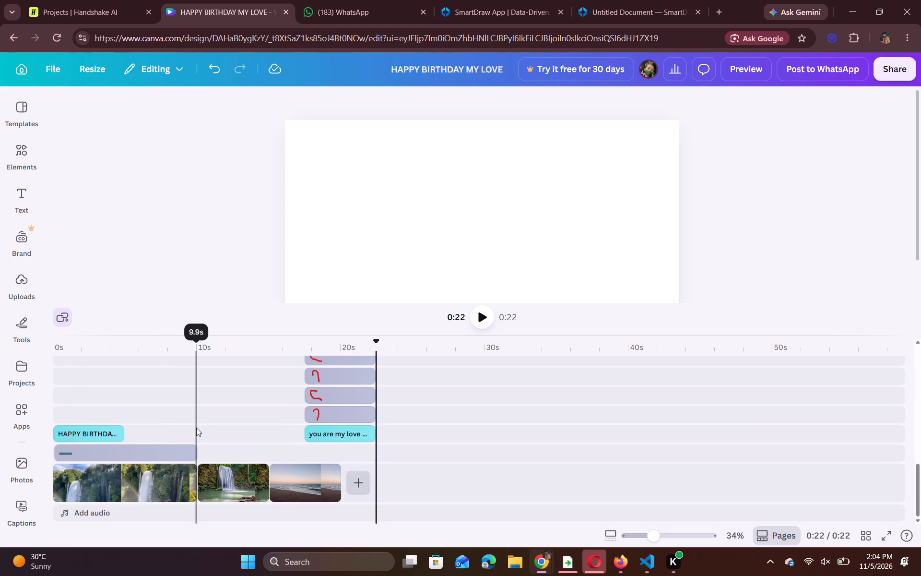
scroll(196, 428, "right", 3)
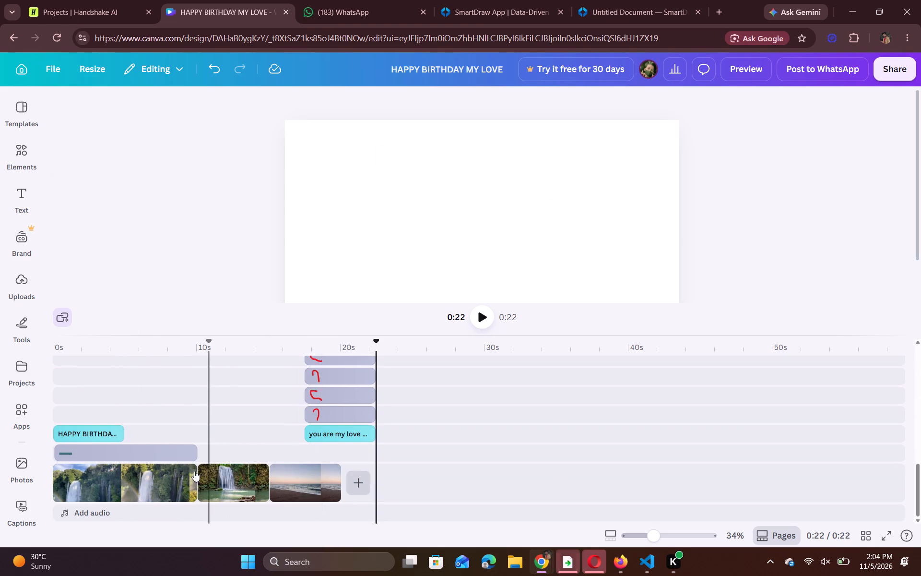
left_click(65, 470)
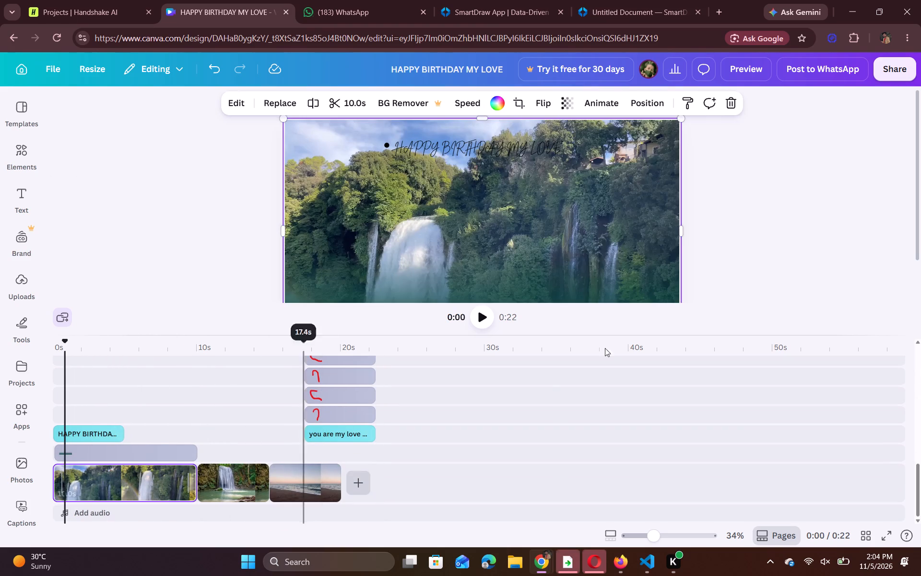
left_click(480, 323)
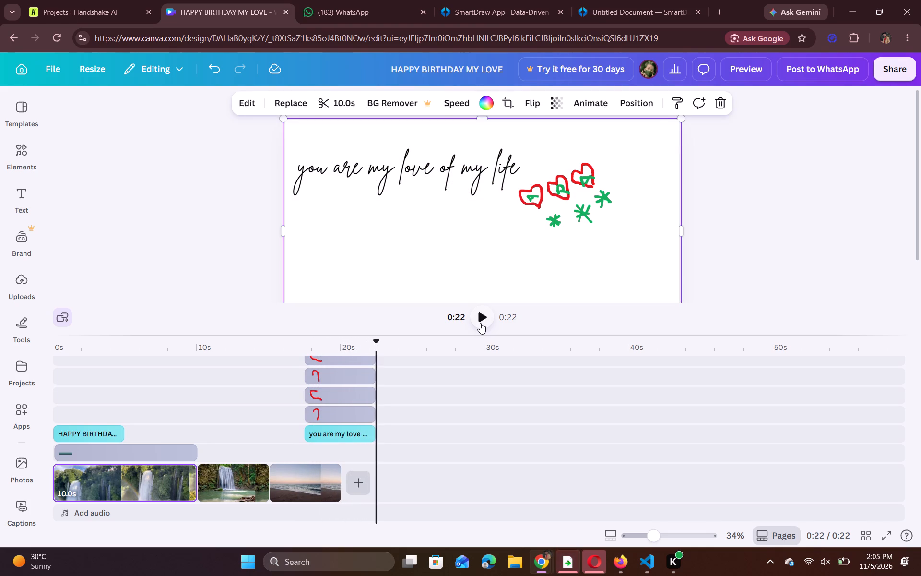
Add the 11-second People stock video of the dark-haired woman in a brown top after the beach clip.
left_click(358, 486)
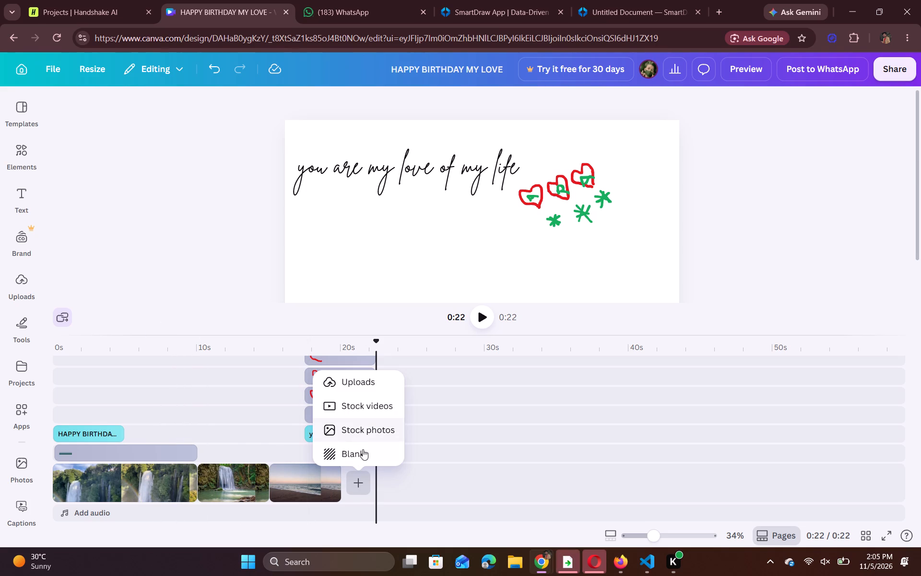
left_click(367, 409)
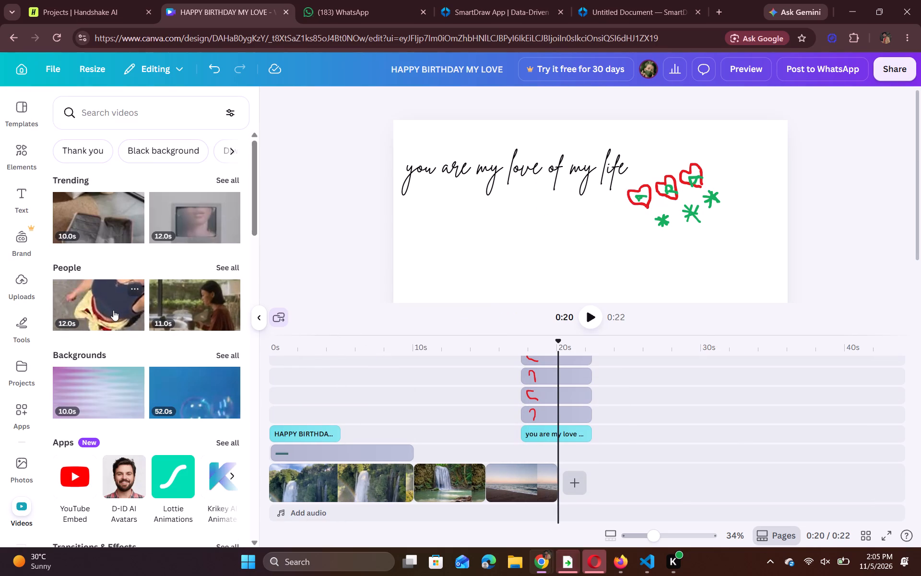
left_click(181, 313)
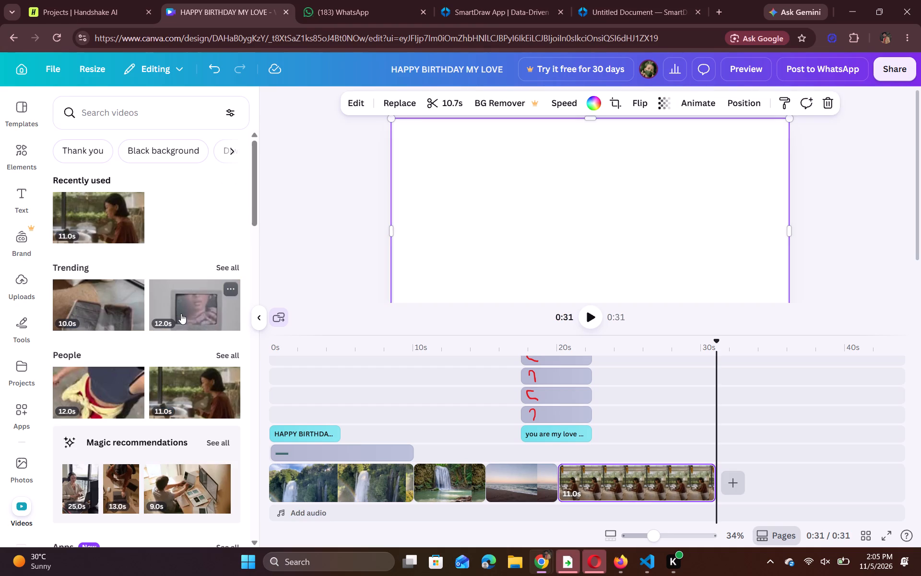
Play the extended video from the beginning to review its clips.
left_click(593, 318)
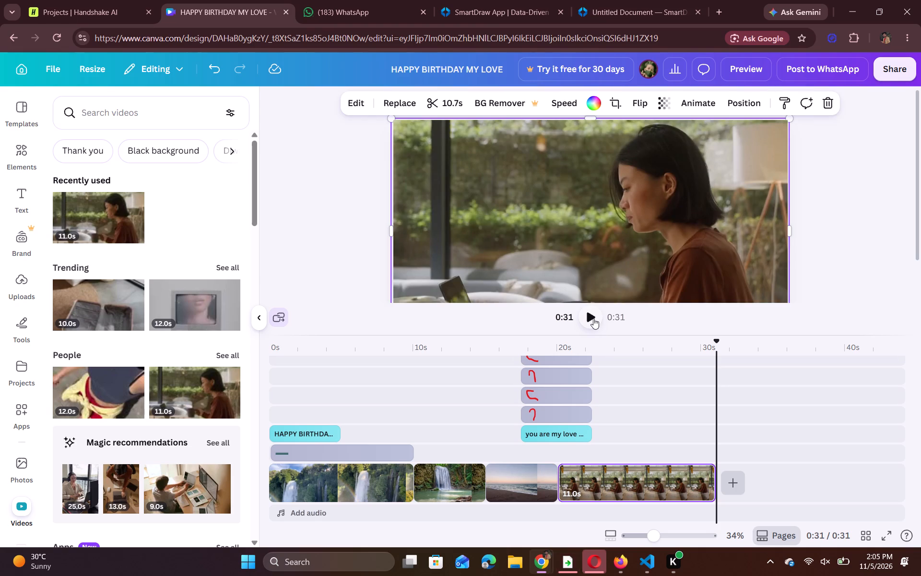
left_click(592, 318)
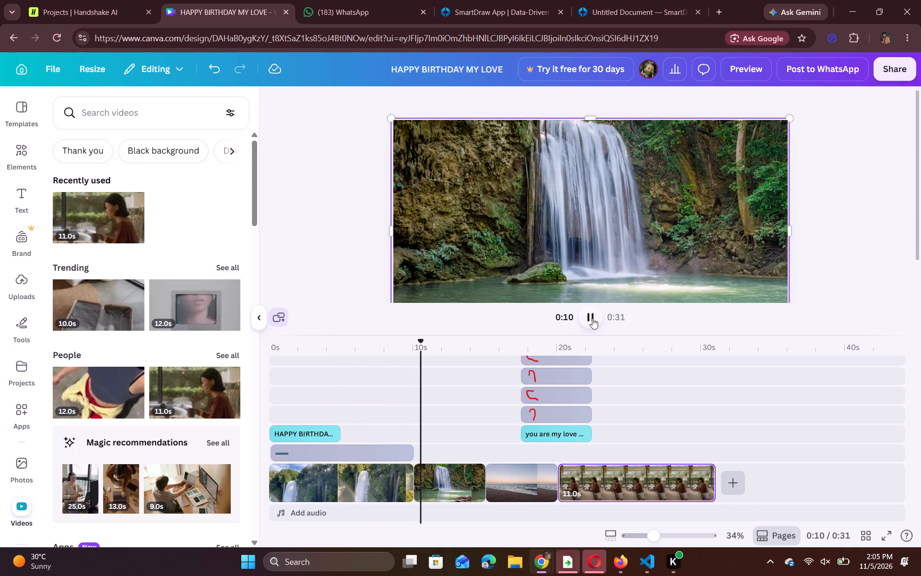
Delete the 5-second waterfall-and-pool clip between the first waterfall clip and the beach clip.
left_click(462, 475)
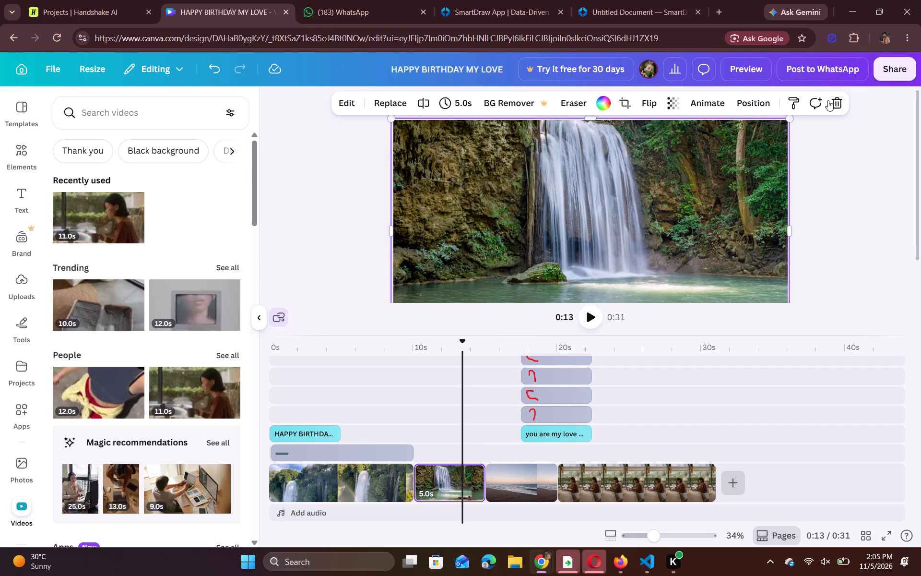
left_click(832, 100)
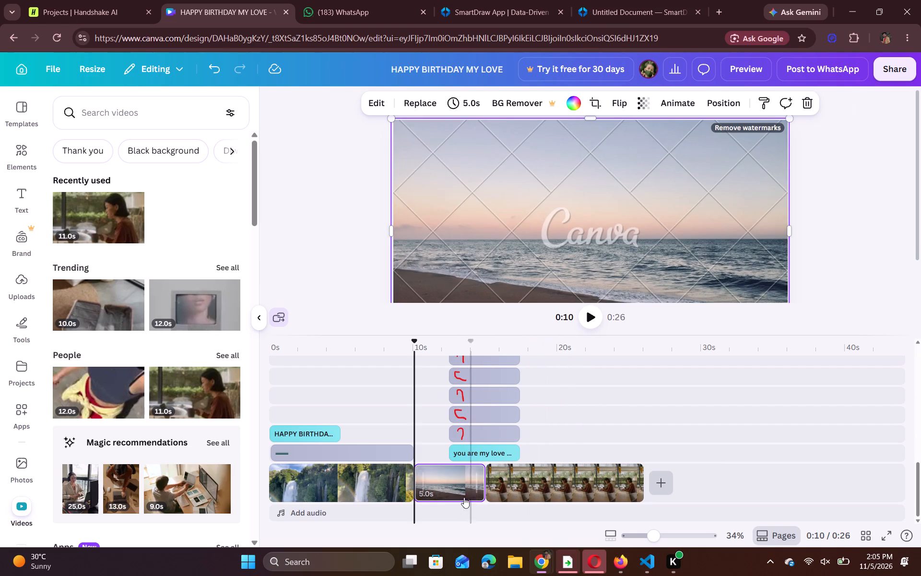
Move the clip of the dark-haired woman so it sits between the first waterfall clip and the beach clip.
left_click(452, 499)
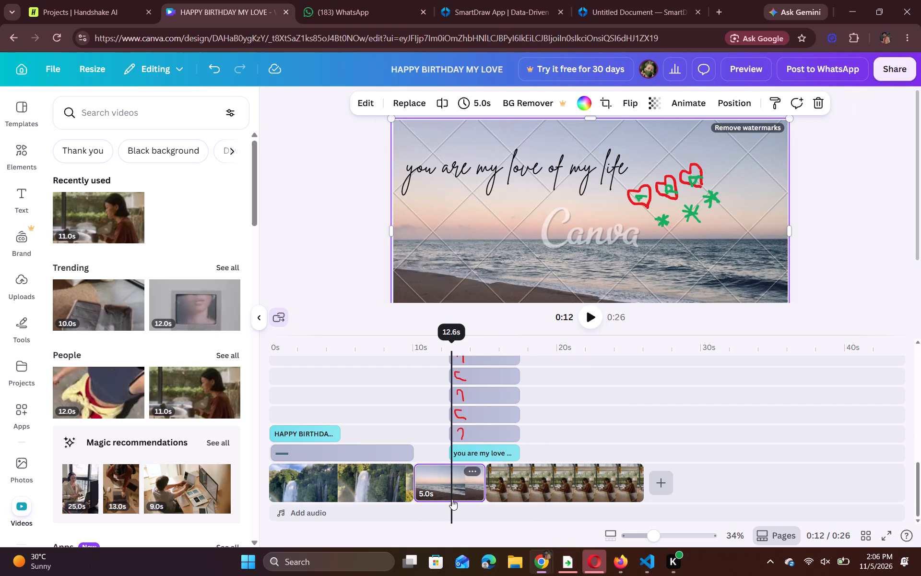
left_click(529, 484)
left_click_drag(529, 484, 432, 492)
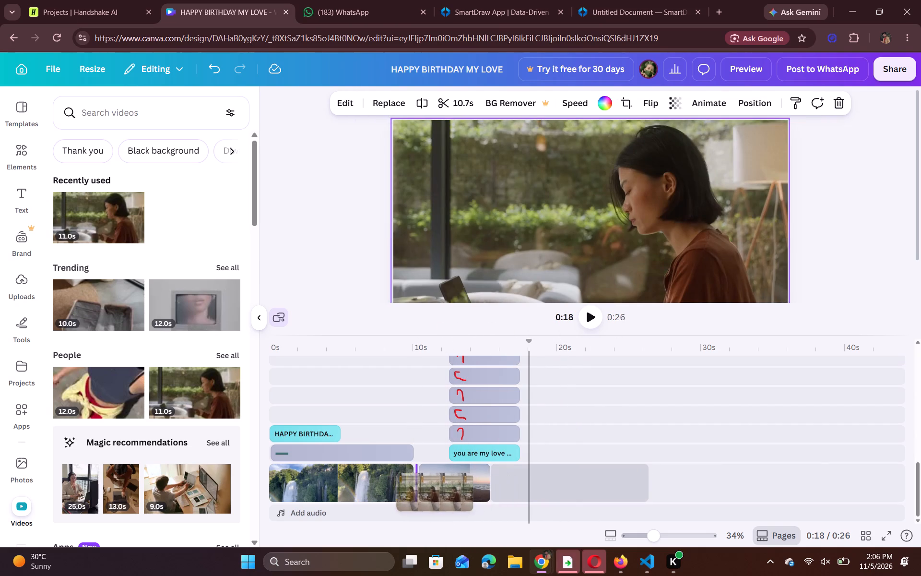
left_click_drag(432, 492, 399, 486)
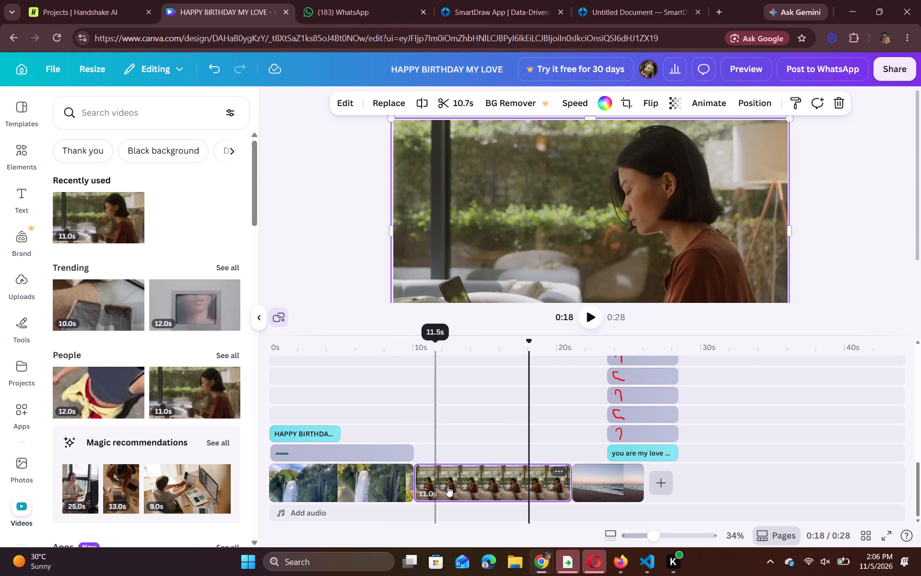
Trim the end of the first waterfall clip so it lasts 3.2 seconds.
left_click(393, 481)
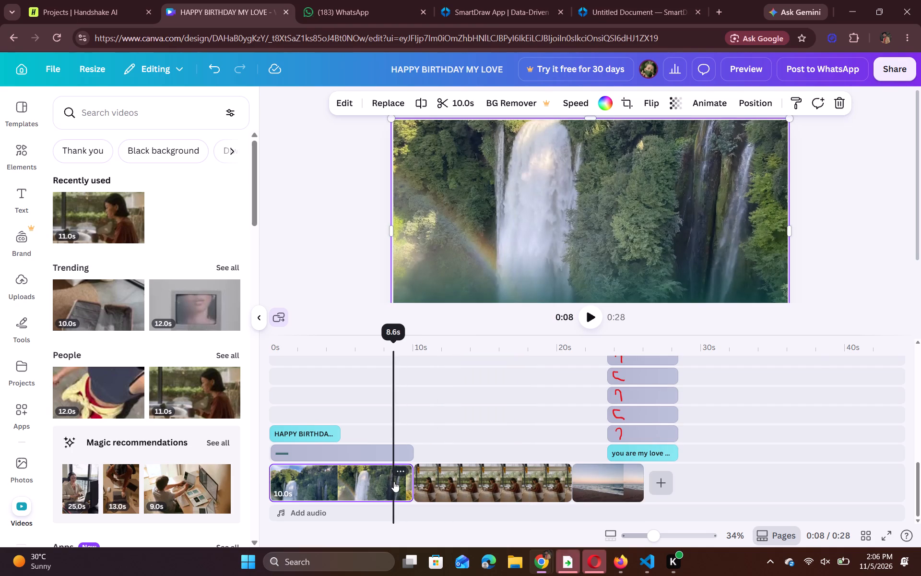
left_click_drag(409, 484, 339, 481)
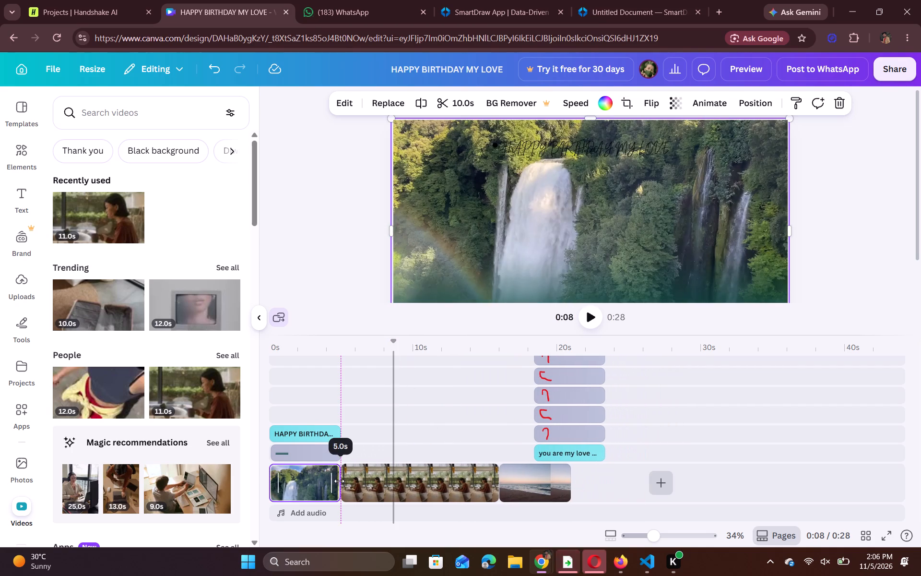
left_click_drag(339, 481, 311, 484)
left_click(293, 485)
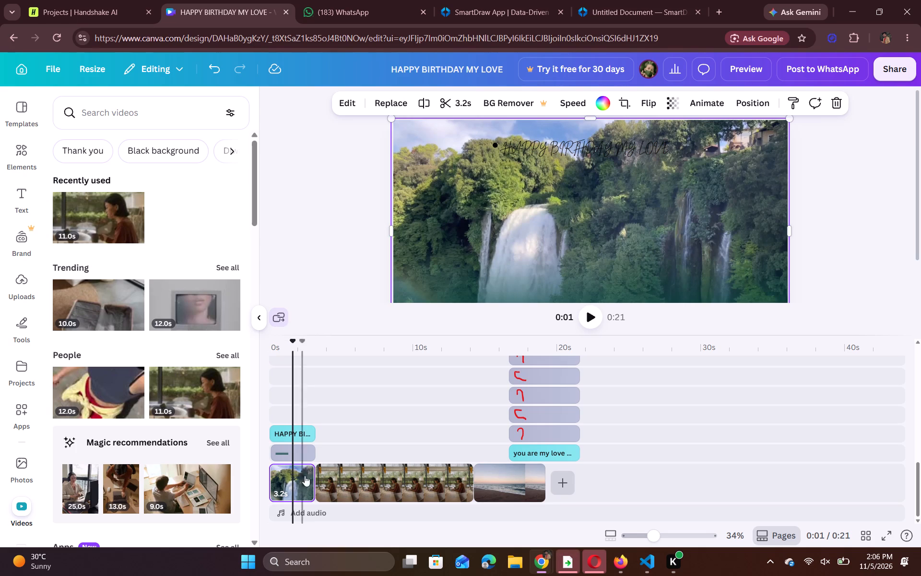
Trim the end of the dark-haired woman clip so it lasts 4.4 seconds.
left_click(348, 492)
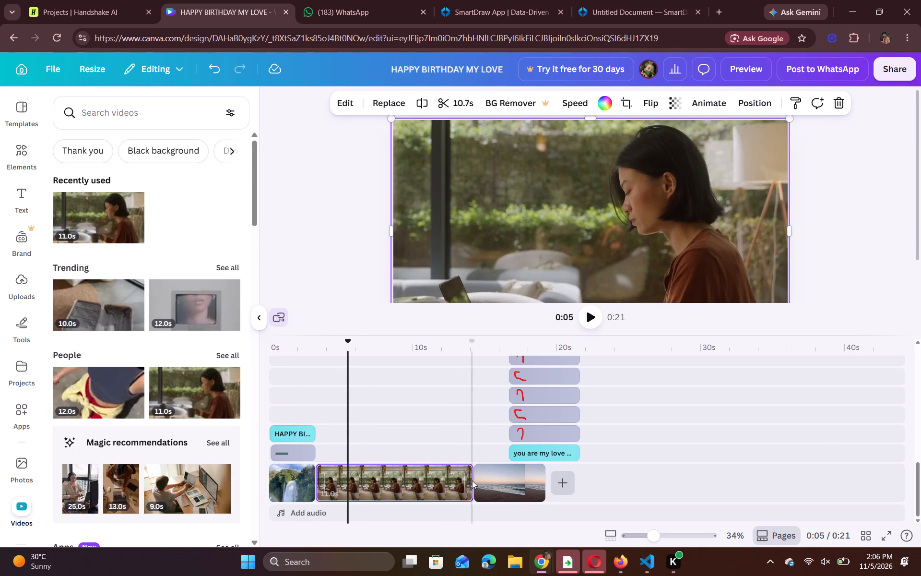
left_click_drag(472, 480, 403, 475)
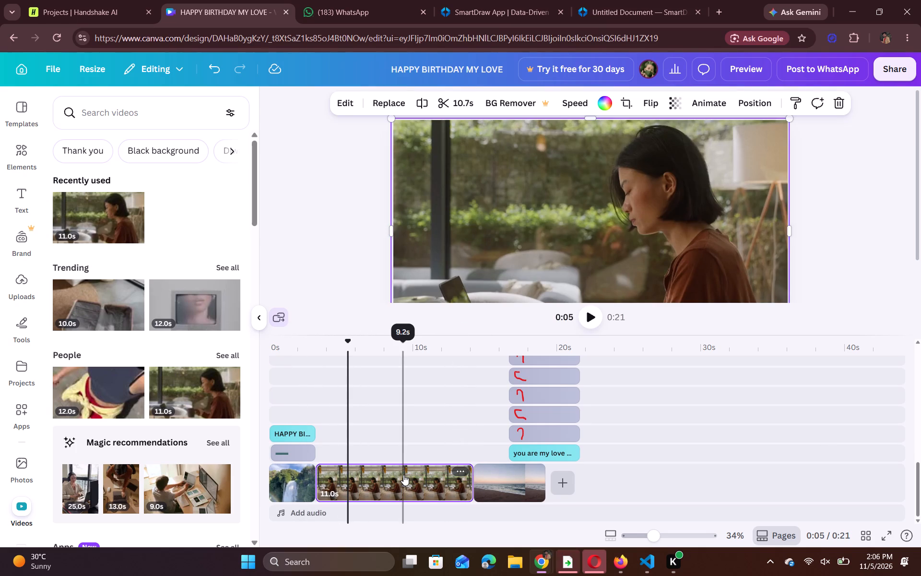
left_click(403, 475)
left_click_drag(471, 492, 404, 485)
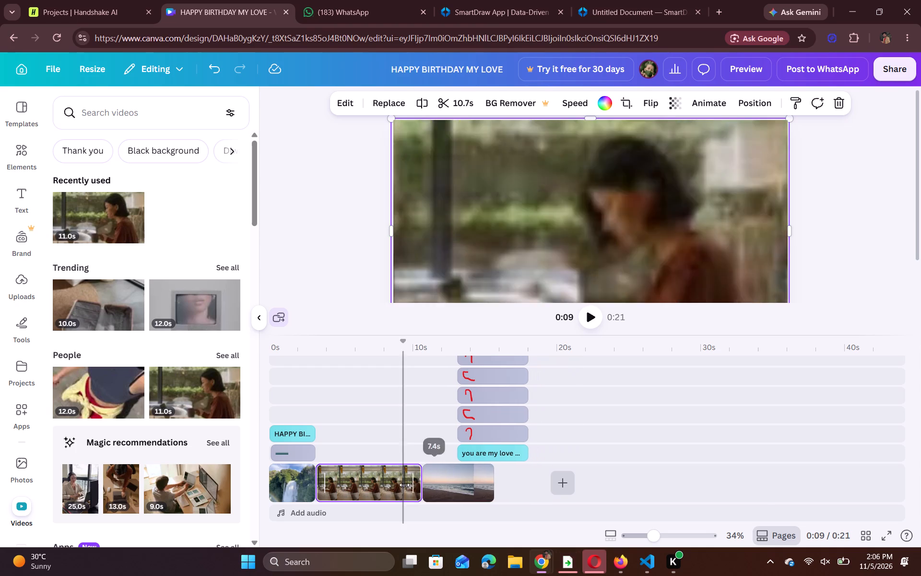
left_click_drag(404, 485, 377, 487)
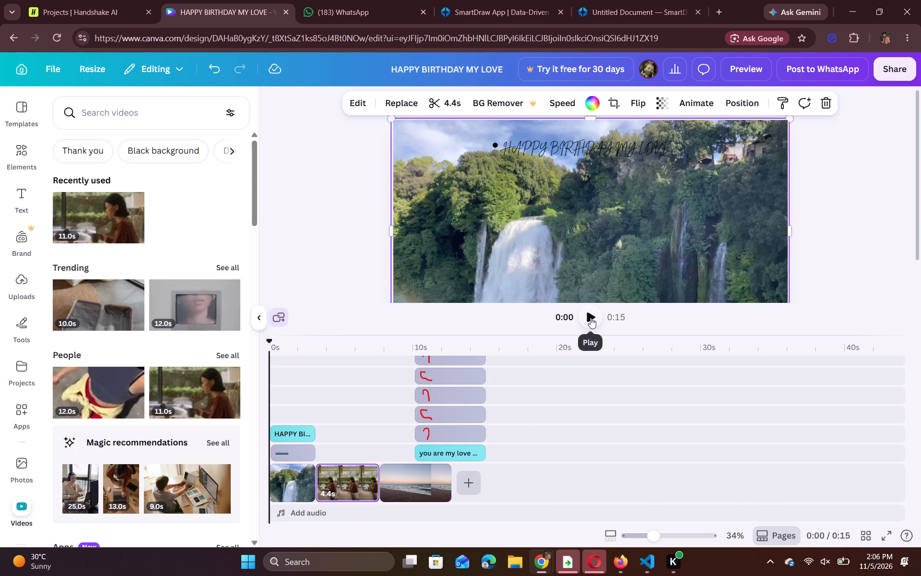
Play the shortened video from the beginning to review the new clip order and durations.
left_click(590, 318)
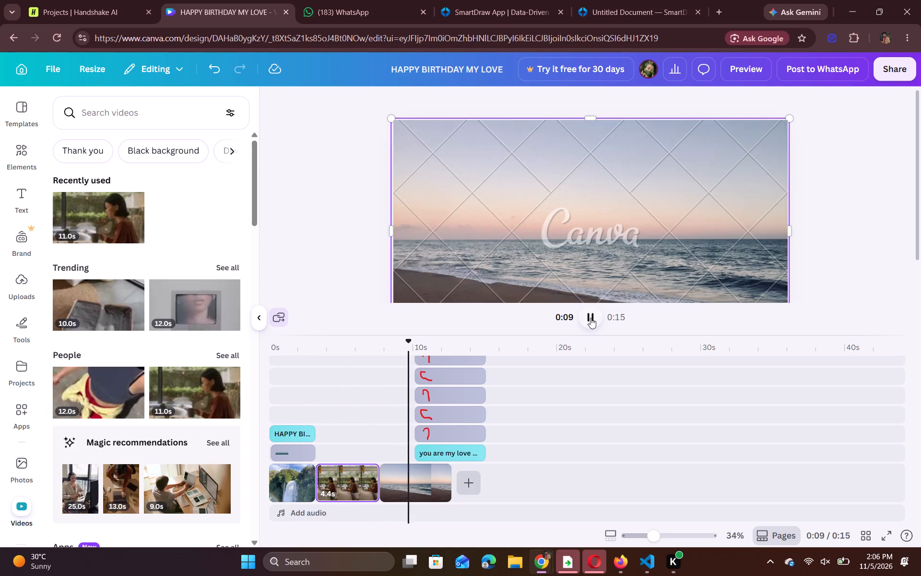
Trim the start of the beach clip so it lasts 2.6 seconds.
left_click(425, 476)
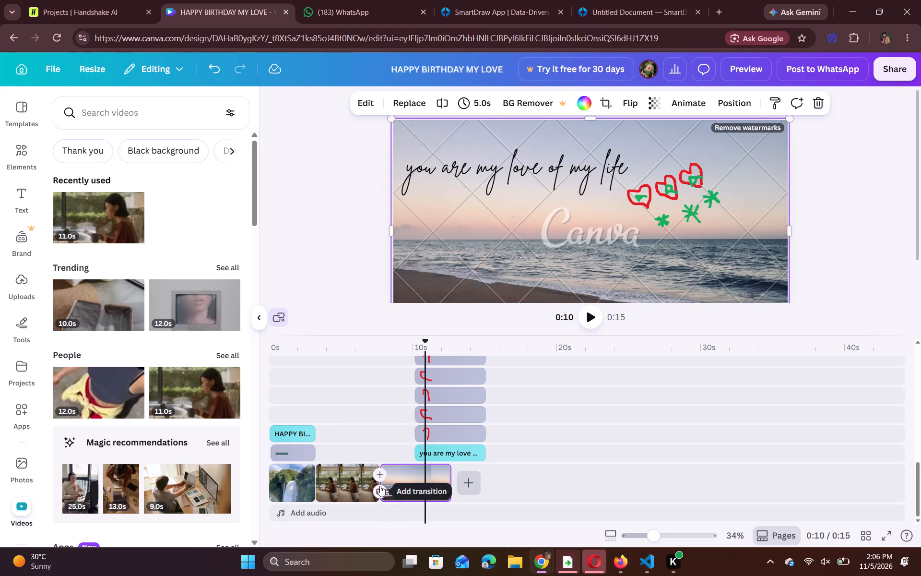
left_click_drag(380, 486, 390, 486)
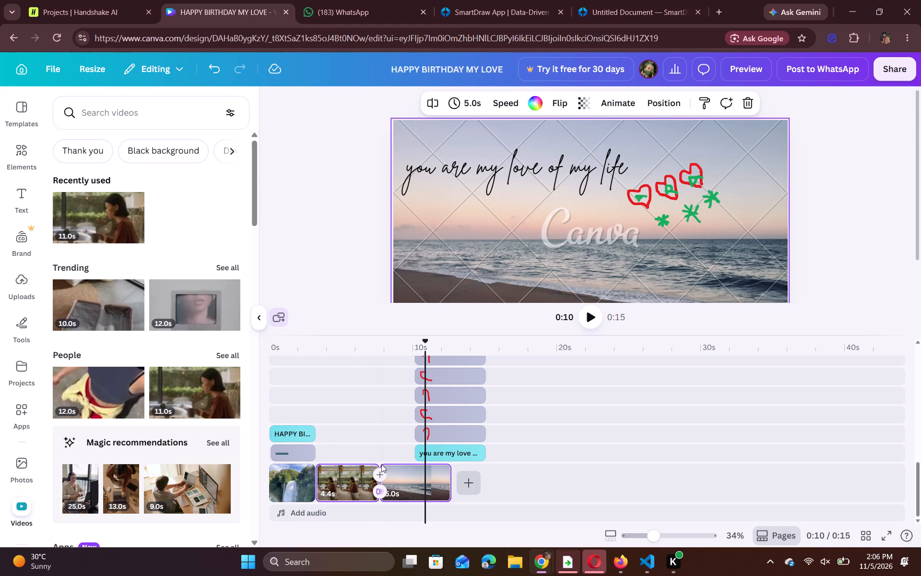
left_click_drag(381, 464, 399, 465)
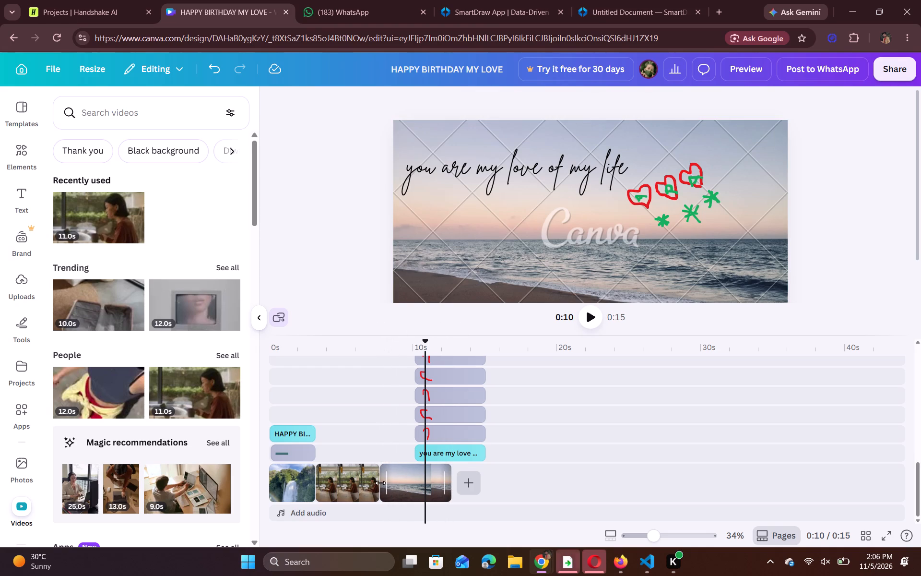
left_click_drag(380, 483, 407, 483)
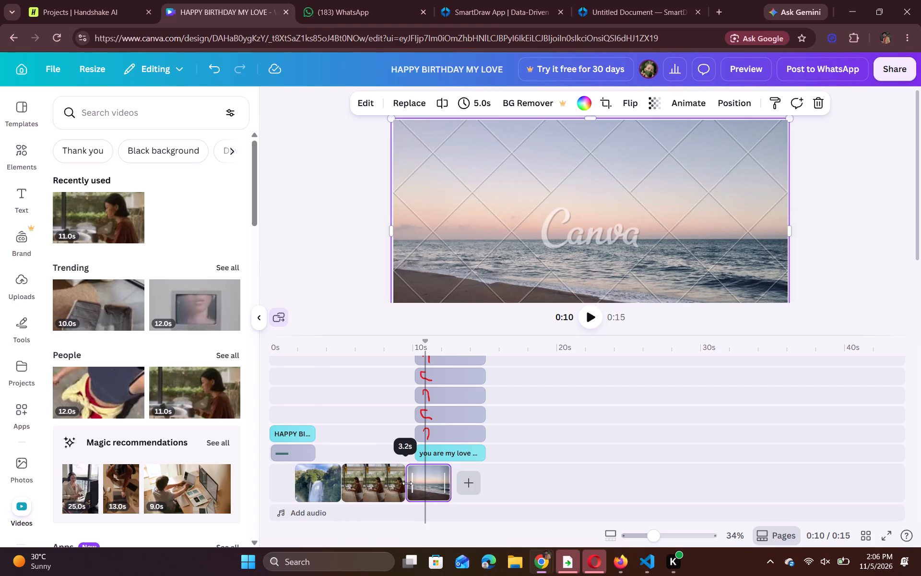
left_click_drag(407, 483, 410, 483)
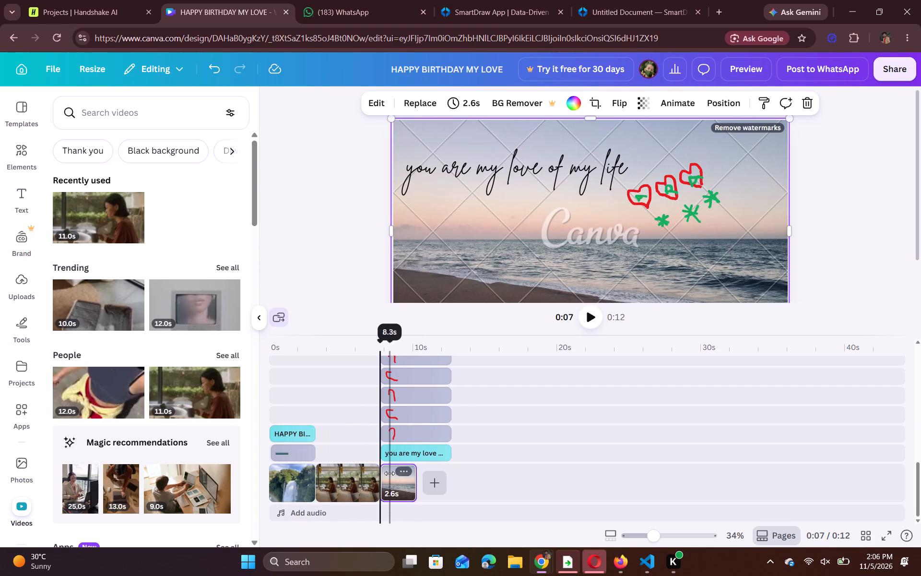
Play the whole video from the start to check the trimmed beach clip and the love message.
left_click(272, 484)
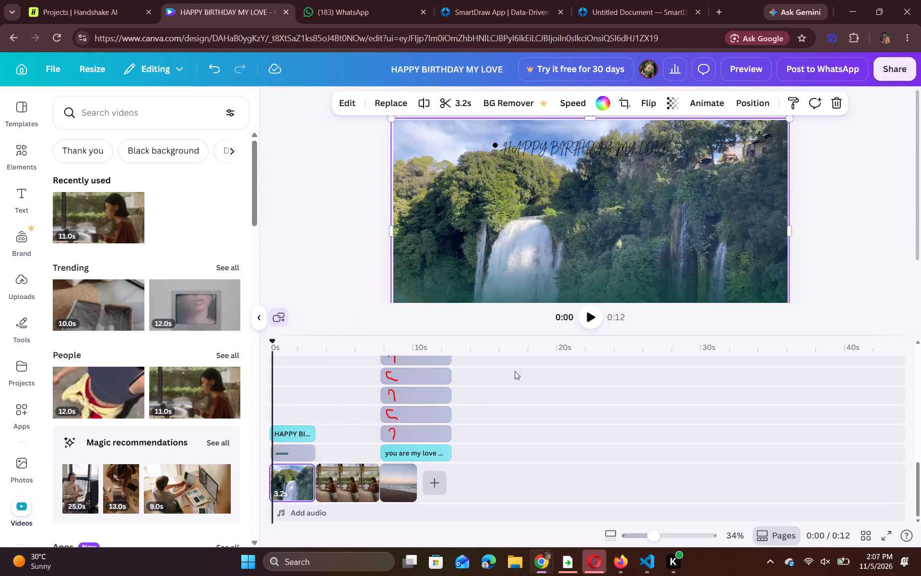
left_click(586, 315)
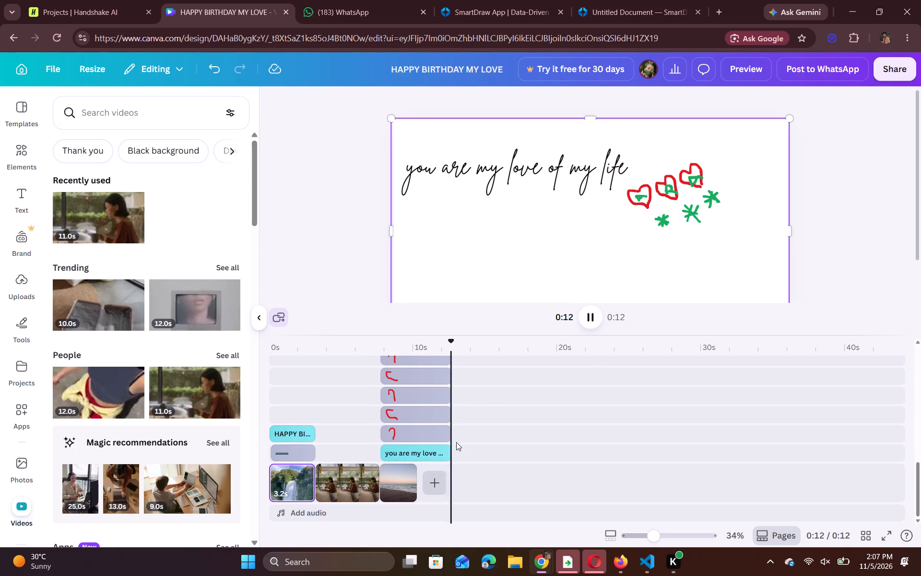
Trim the end of the beach clip so it lasts 1.8 seconds.
left_click_drag(412, 483, 401, 483)
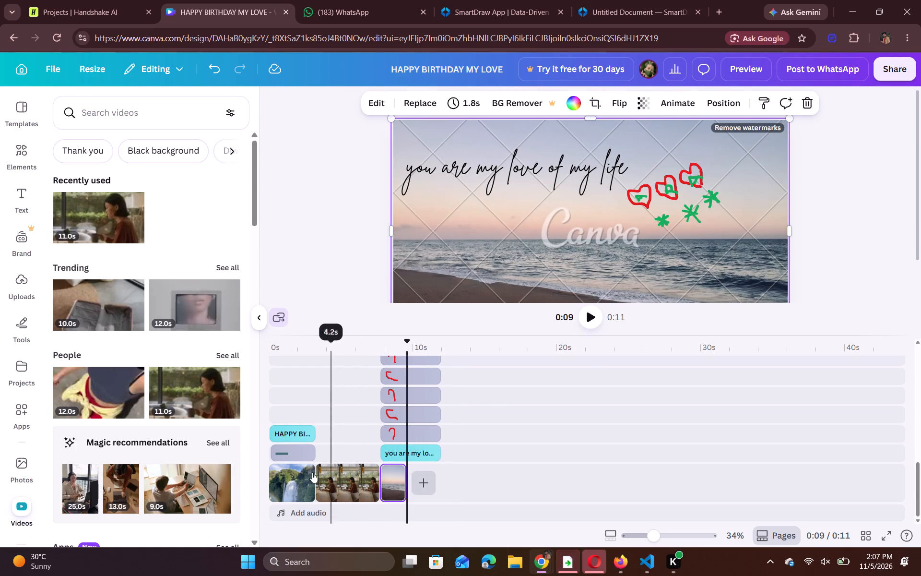
Play the video from the end of the beach clip to check its closing part.
left_click(583, 316)
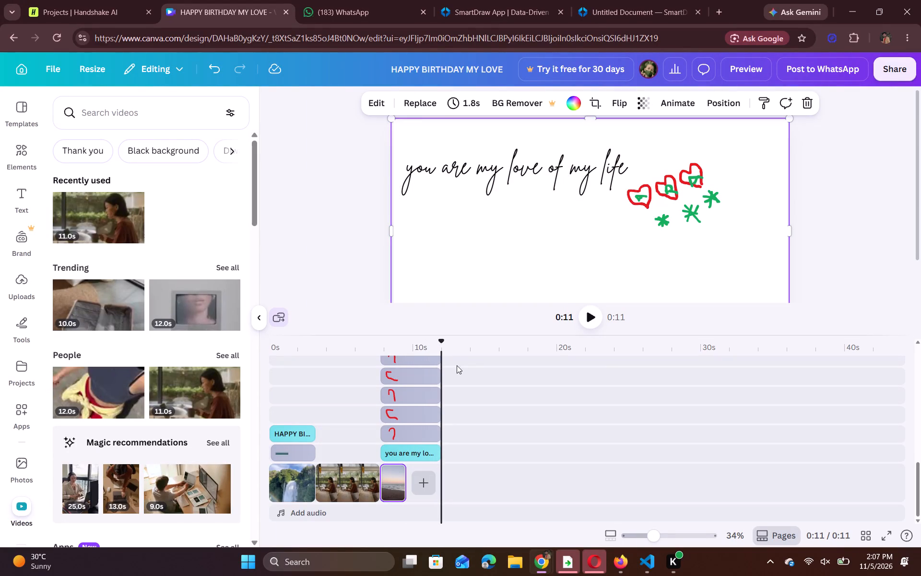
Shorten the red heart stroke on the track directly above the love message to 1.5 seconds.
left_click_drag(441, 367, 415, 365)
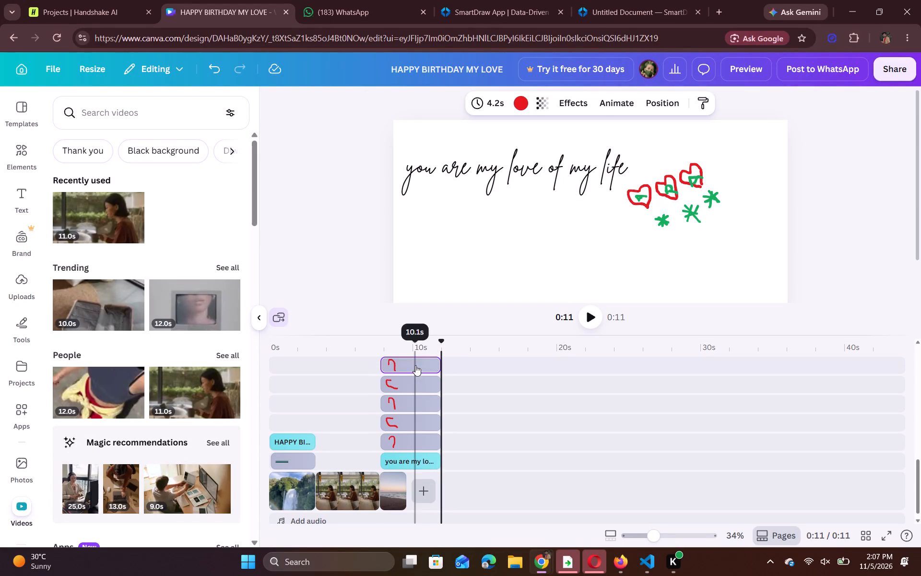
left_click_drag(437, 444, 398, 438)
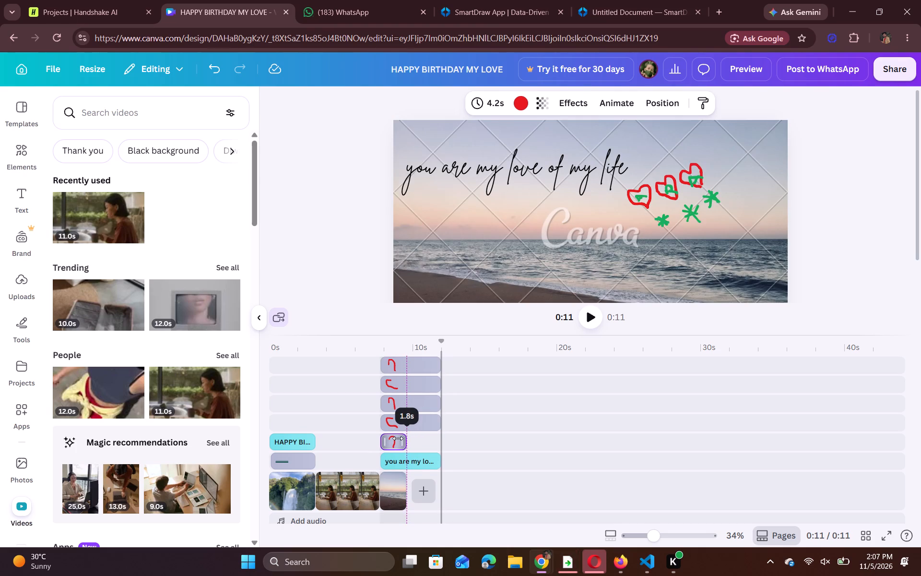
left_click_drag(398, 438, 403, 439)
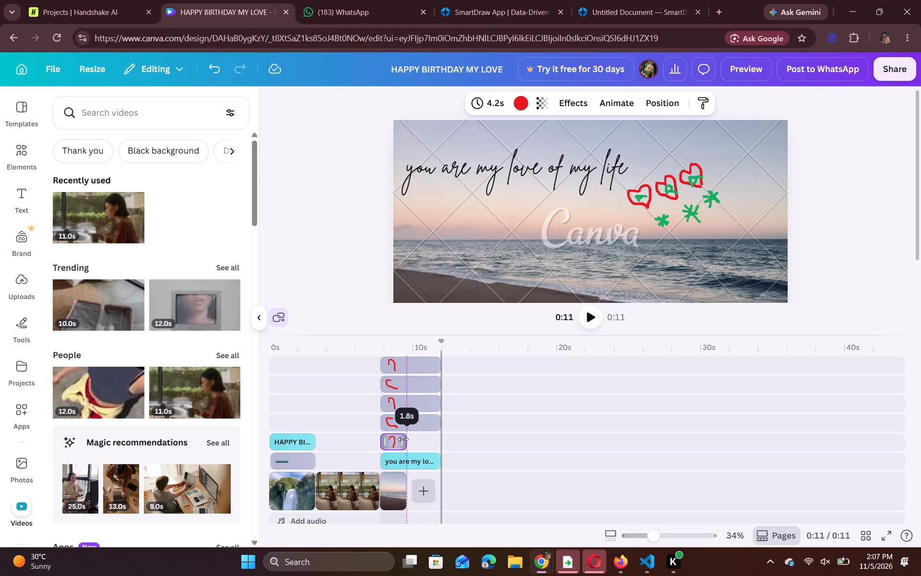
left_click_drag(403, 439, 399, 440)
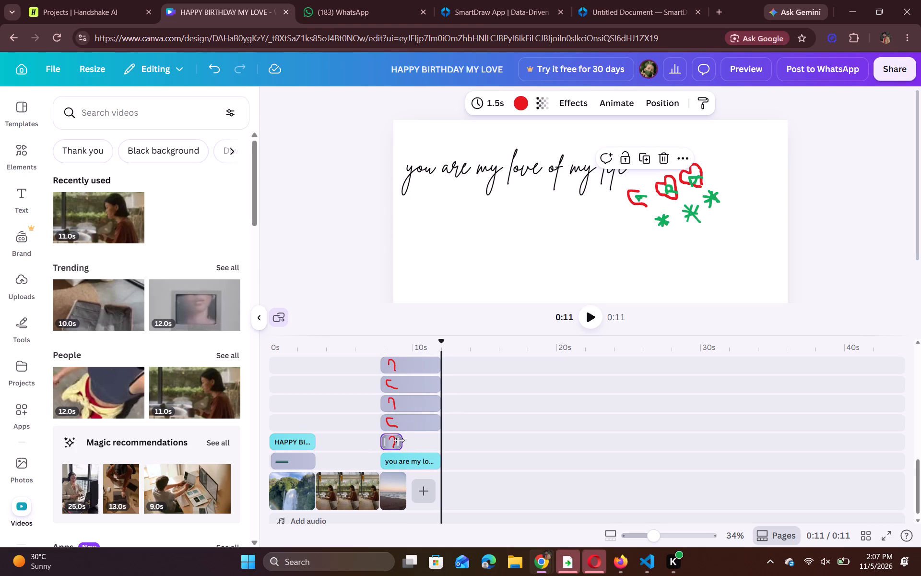
Extend the red heart stroke directly above the love message to about 4 seconds.
left_click_drag(399, 440, 435, 447)
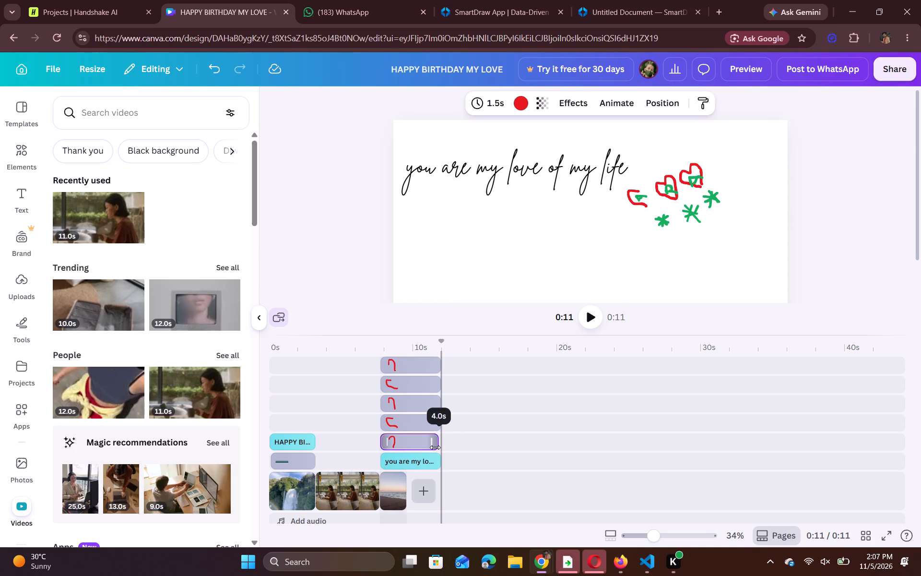
left_click_drag(435, 447, 435, 447)
left_click(455, 468)
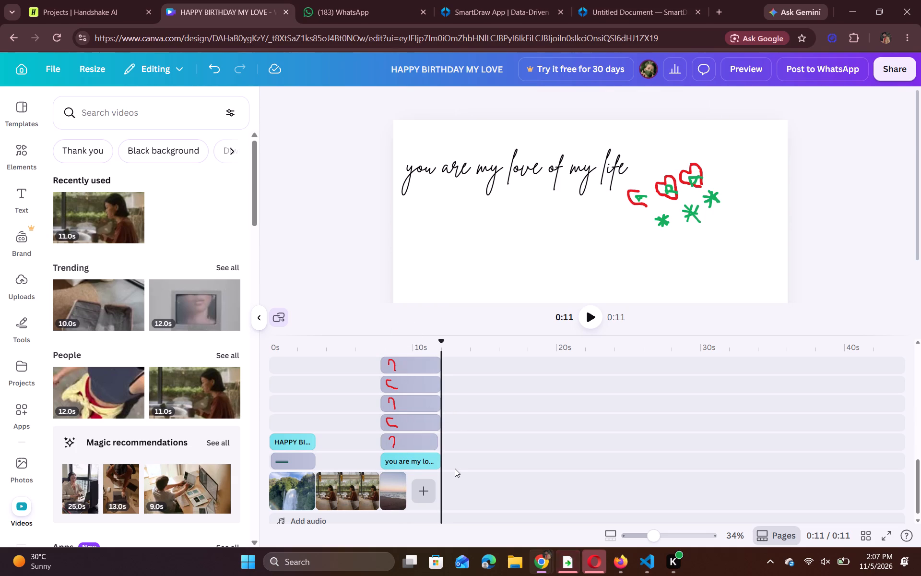
Add the 15-second Transitions & Effects stock video of the person in green jeans beside clothing racks after the beach clip.
left_click(420, 493)
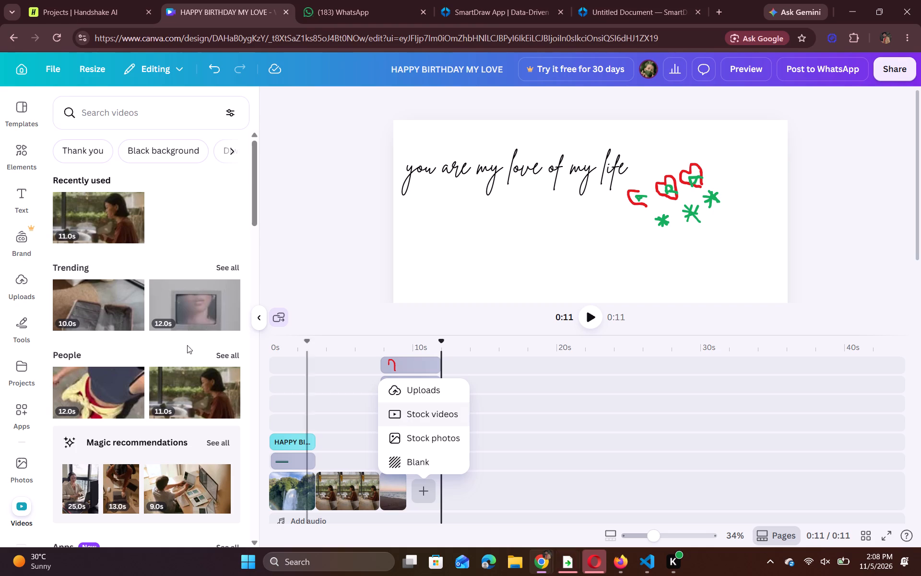
scroll(125, 321, "down", 3)
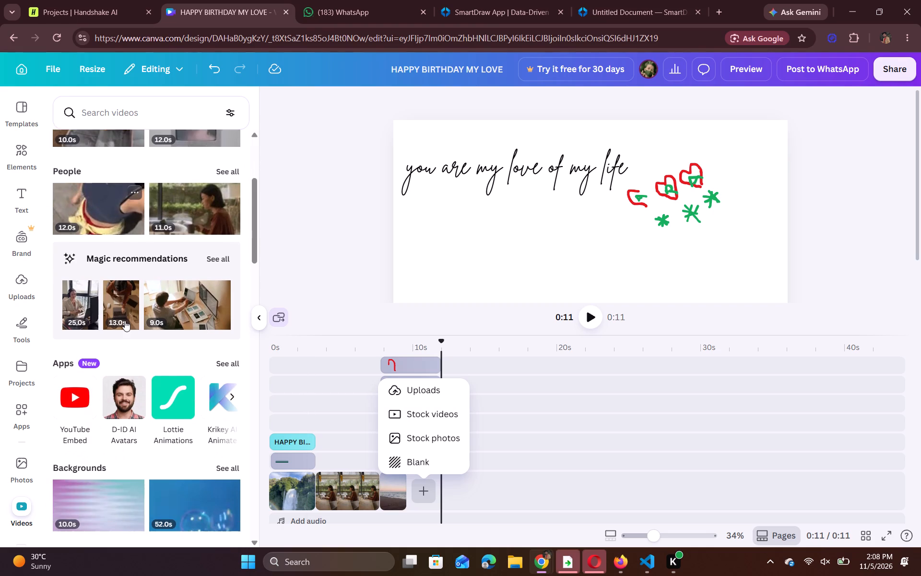
scroll(125, 321, "down", 1)
scroll(126, 385, "down", 3)
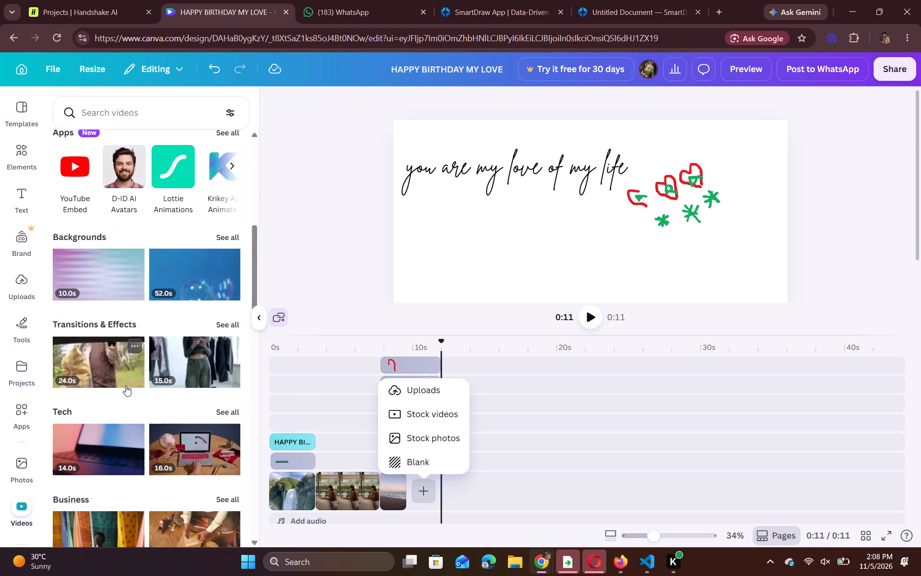
scroll(126, 385, "down", 1)
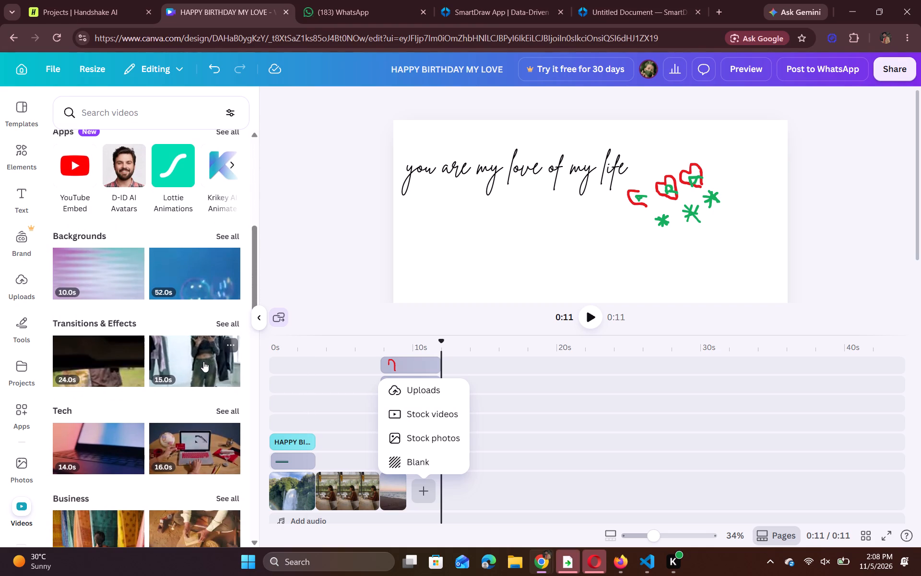
left_click(203, 361)
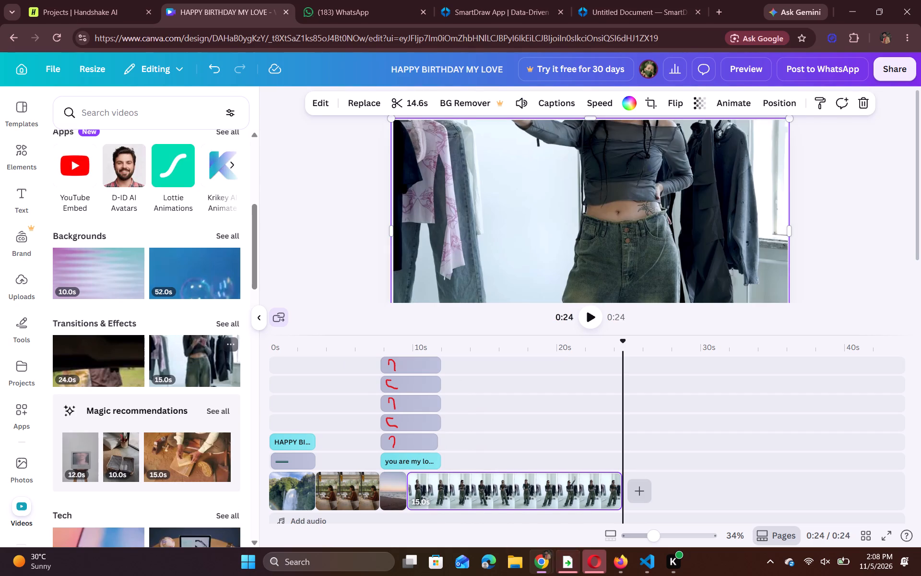
Play the whole video from the beginning to check it with the added clothing-racks clip.
left_click(588, 322)
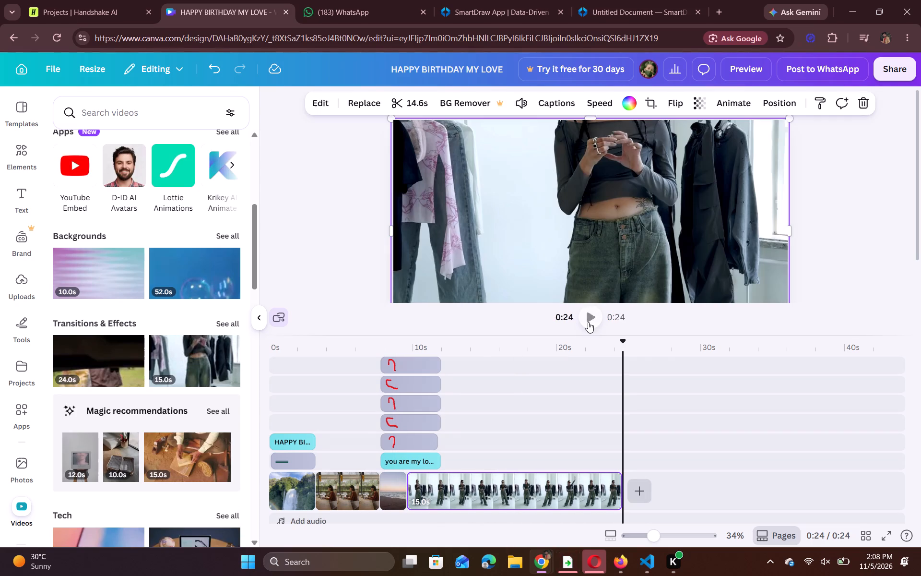
scroll(588, 322, "up", 3)
scroll(543, 180, "up", 2)
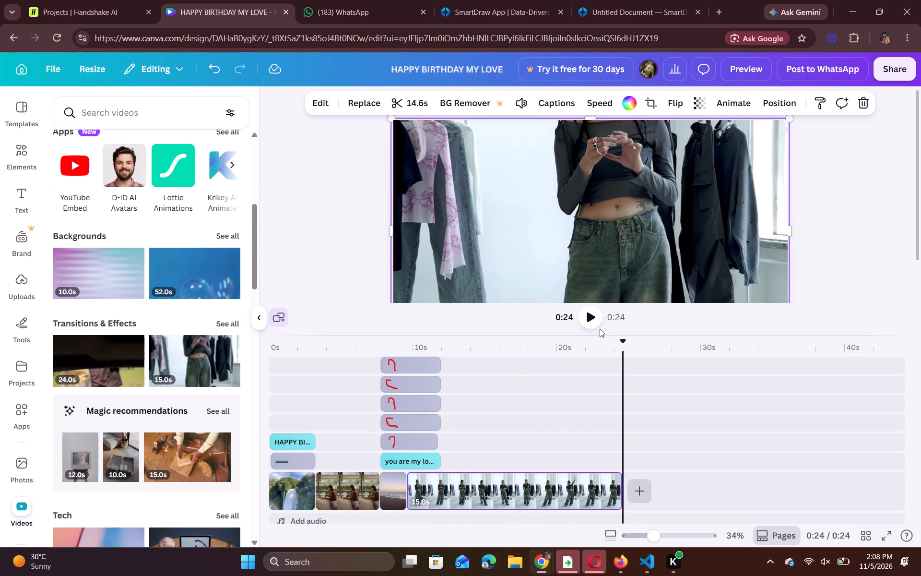
left_click(593, 322)
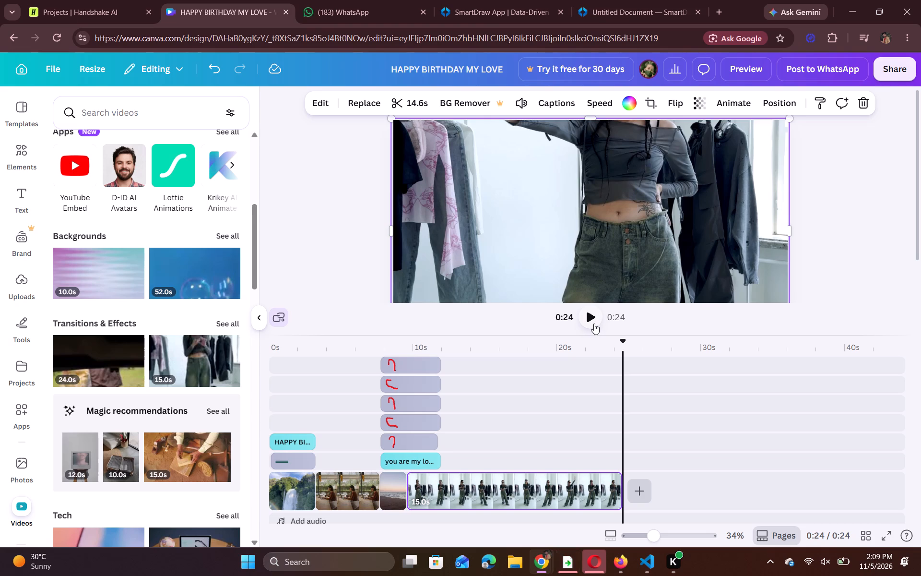
scroll(594, 324, "left", 1)
left_click(587, 318)
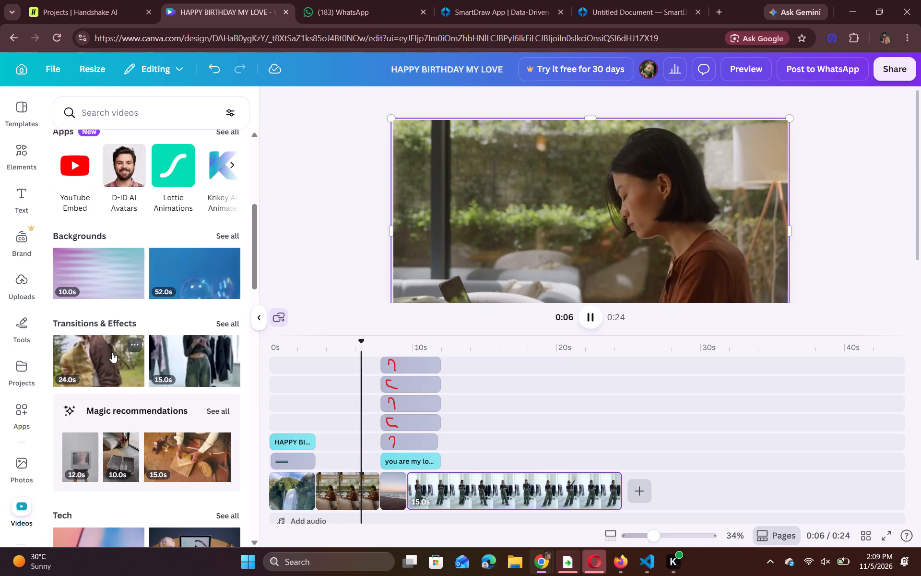
Add the 14-second Tech stock video of the pink- and blue-lit laptop after the clothing-racks clip.
scroll(112, 352, "up", 1)
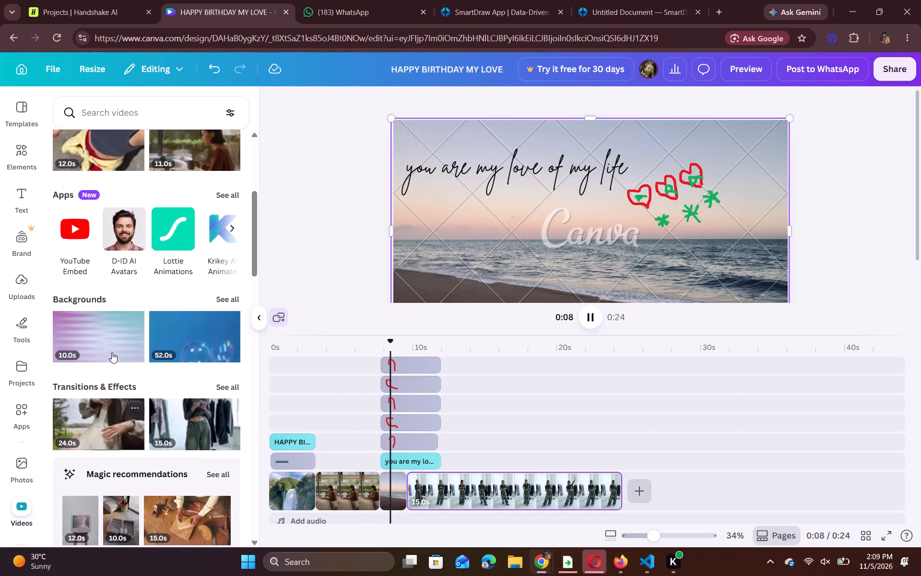
scroll(130, 233, "up", 2)
scroll(130, 233, "down", 1)
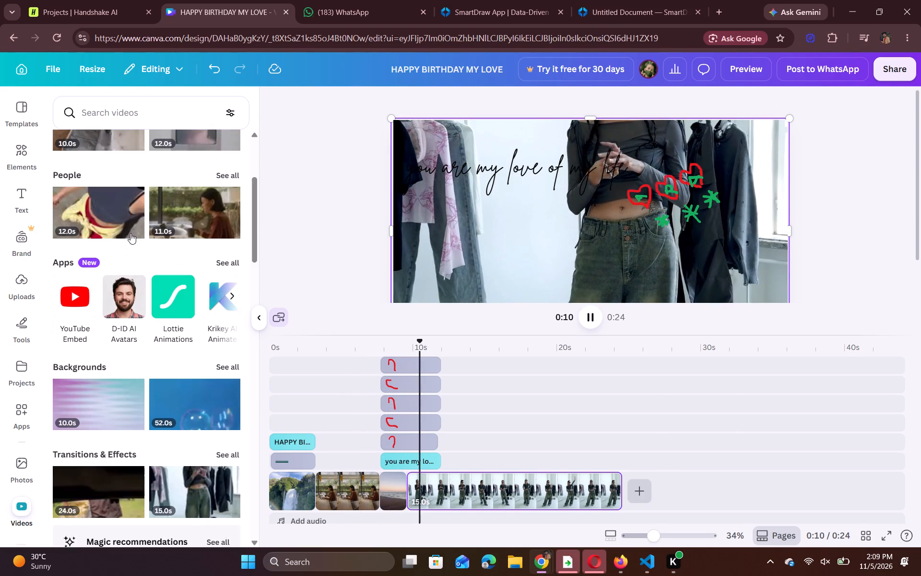
scroll(130, 233, "down", 1)
scroll(131, 355, "down", 3)
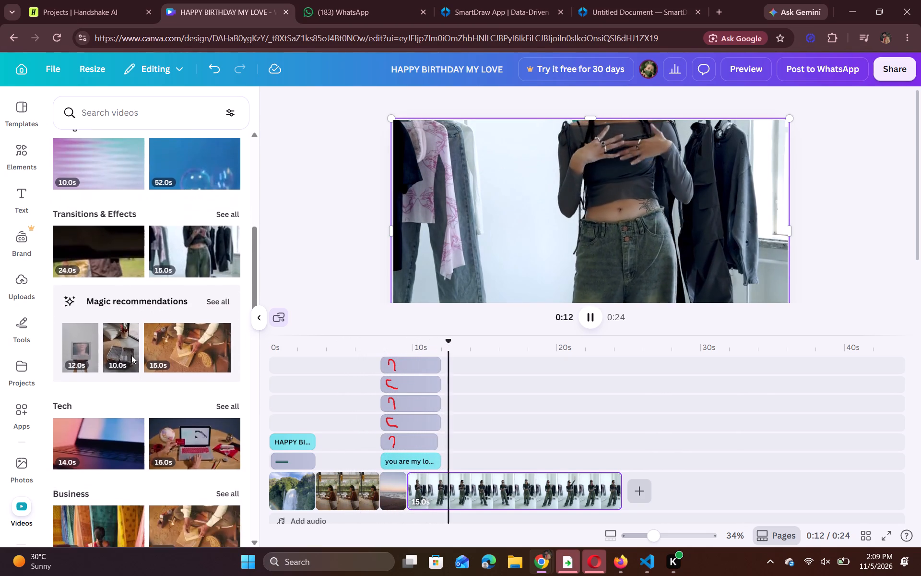
scroll(131, 355, "down", 2)
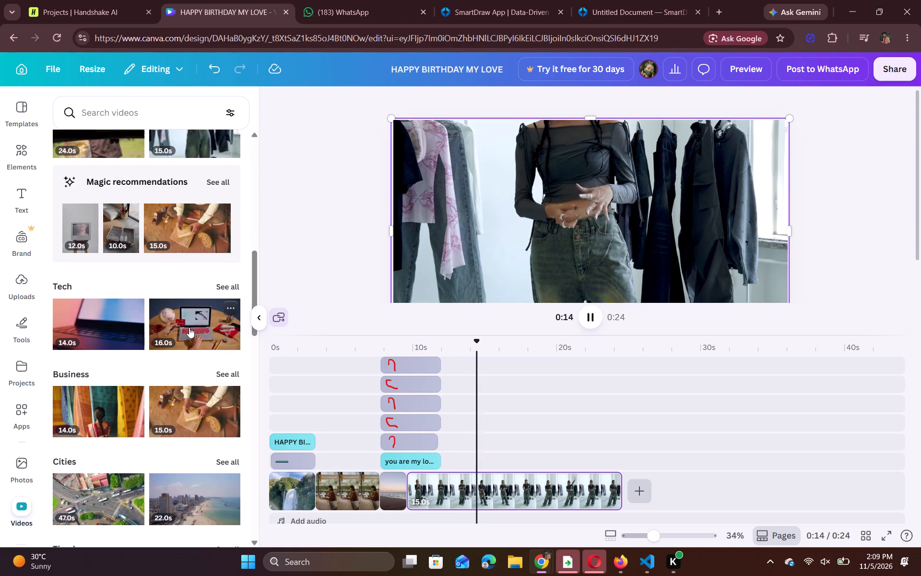
left_click(113, 342)
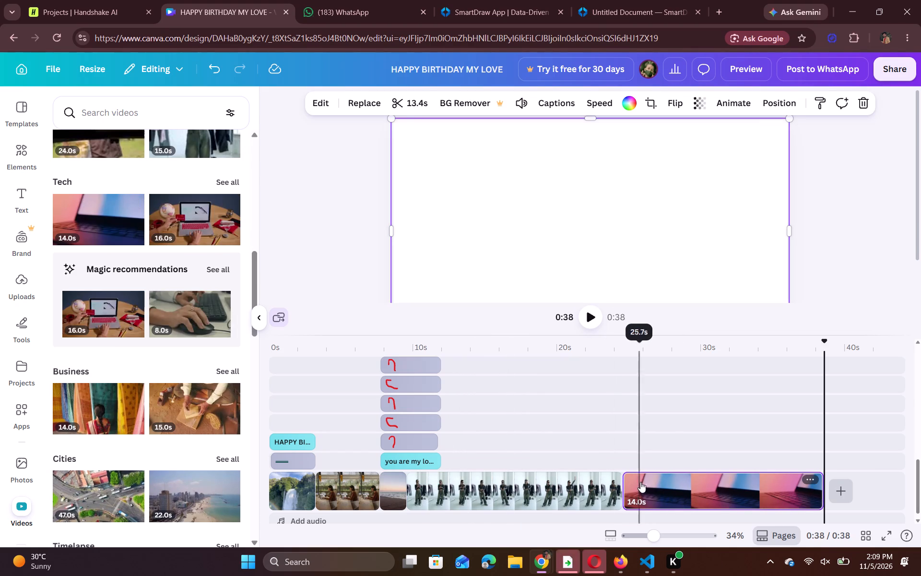
Play the video from near the start of the laptop clip to preview it.
left_click(642, 486)
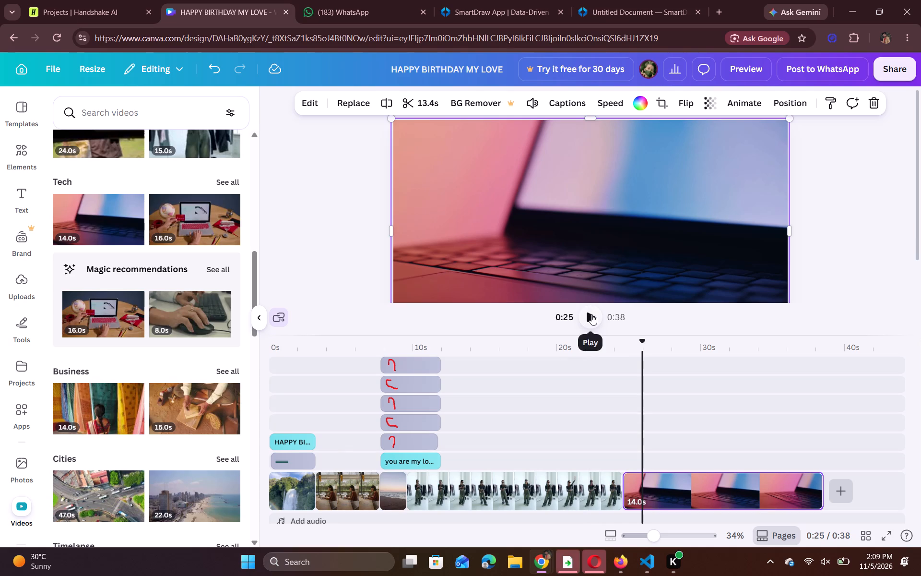
left_click(591, 314)
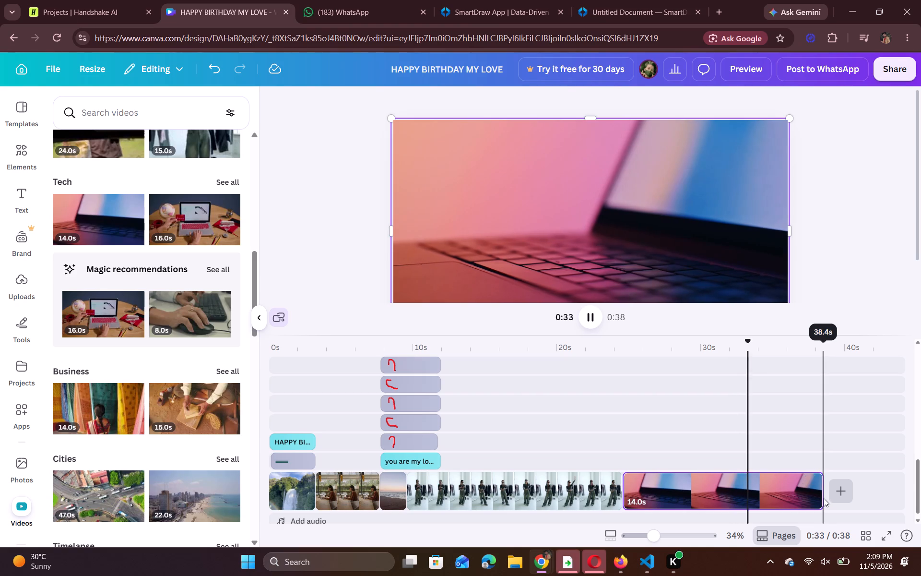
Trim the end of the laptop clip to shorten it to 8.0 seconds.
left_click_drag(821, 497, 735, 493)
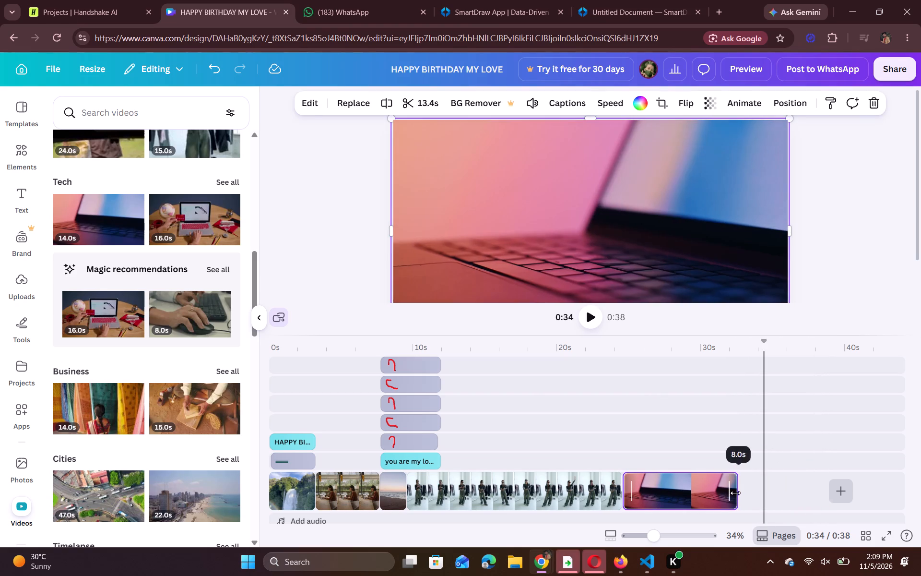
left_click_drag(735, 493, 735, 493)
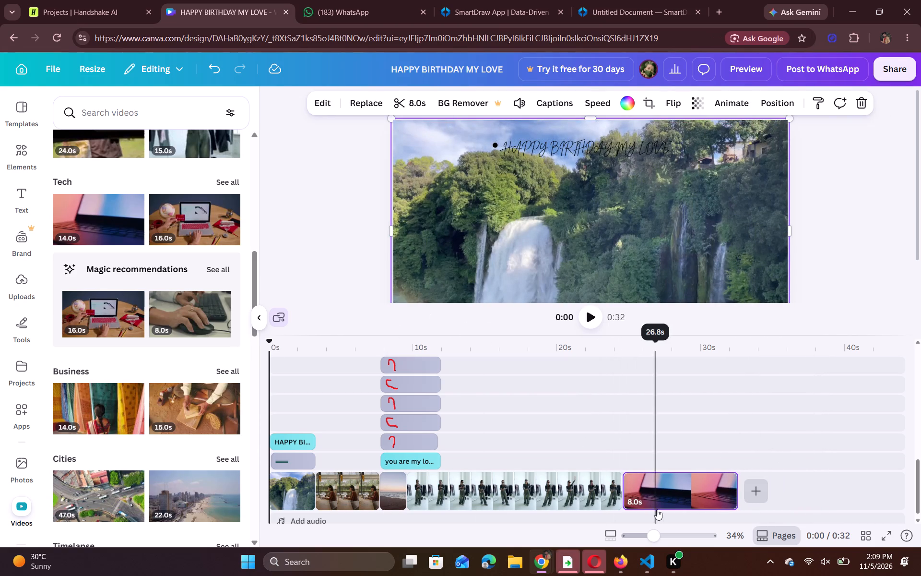
Add a text box over the laptop clip at about 27 seconds reading "this is yoyr birthday gift my sweethrat".
left_click(667, 494)
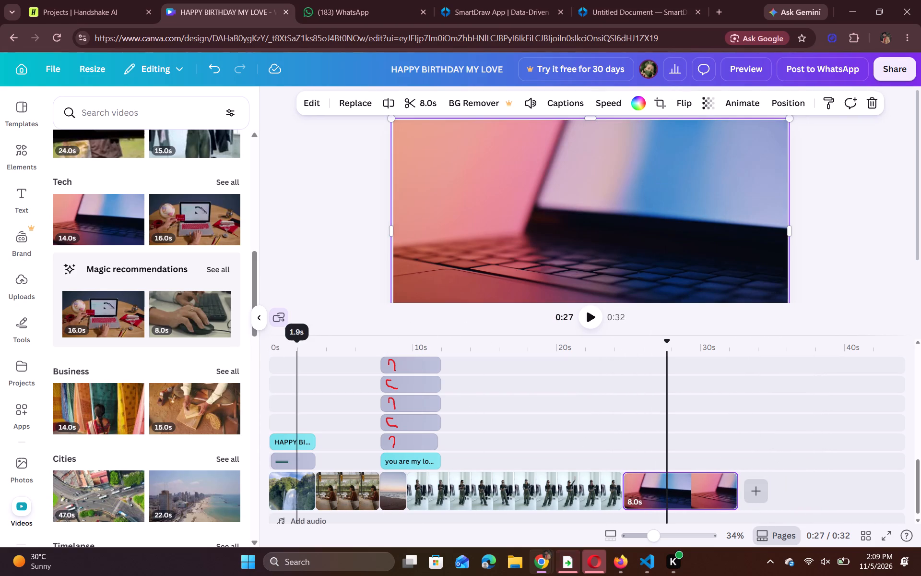
scroll(159, 265, "up", 7)
left_click(25, 199)
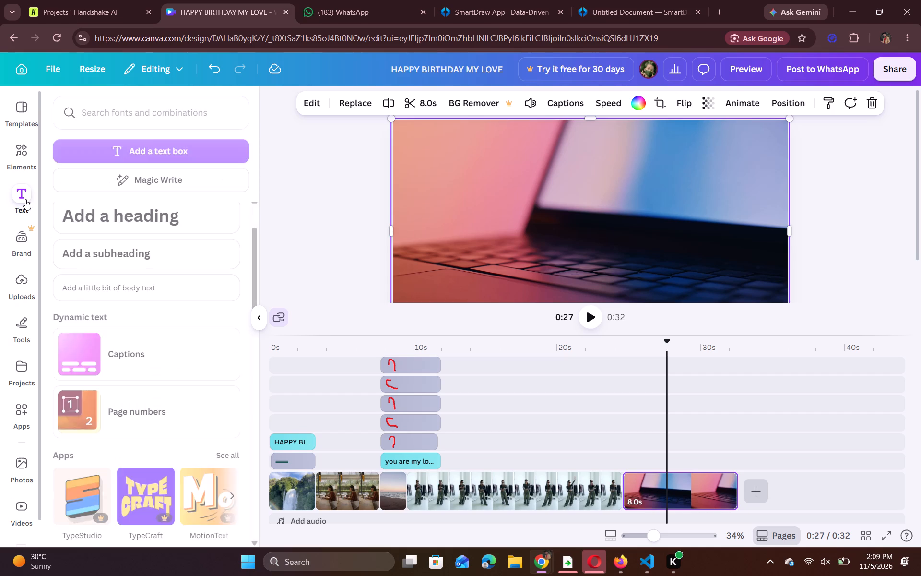
left_click(135, 140)
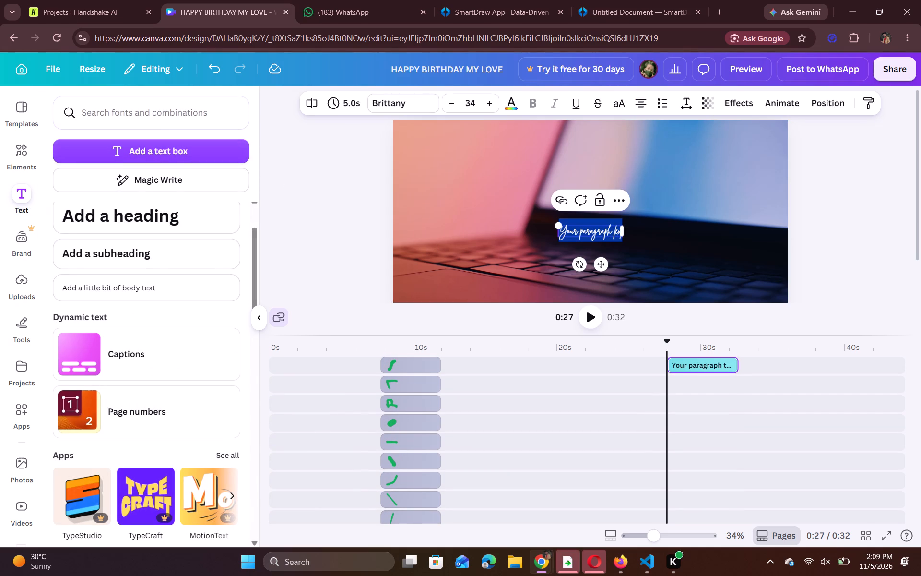
key("BackSpace")
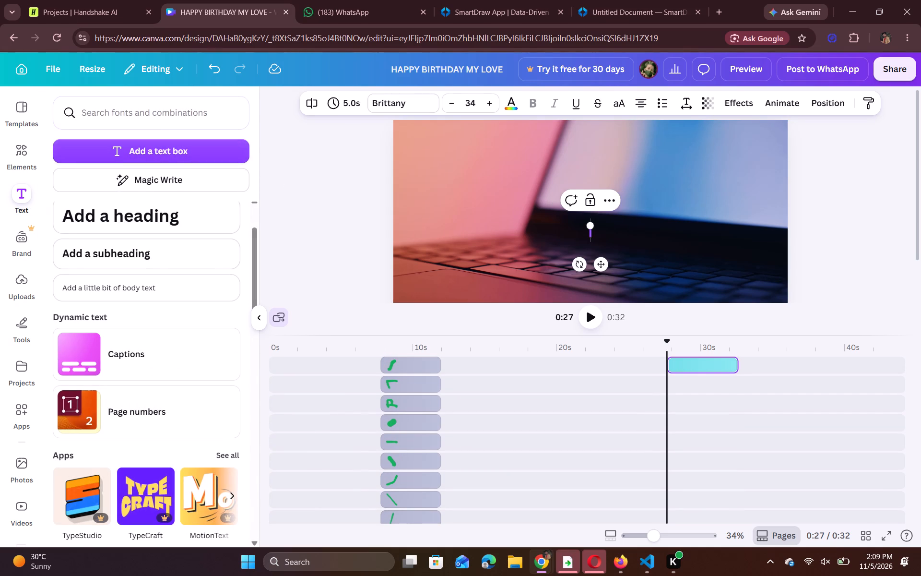
type("thi")
type("s is yoyr")
key("space")
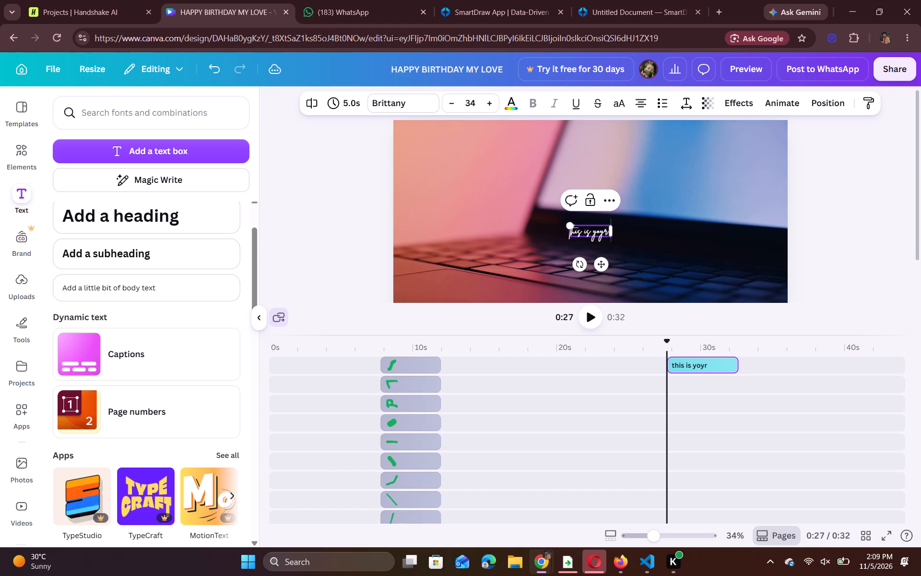
type("birthday gift")
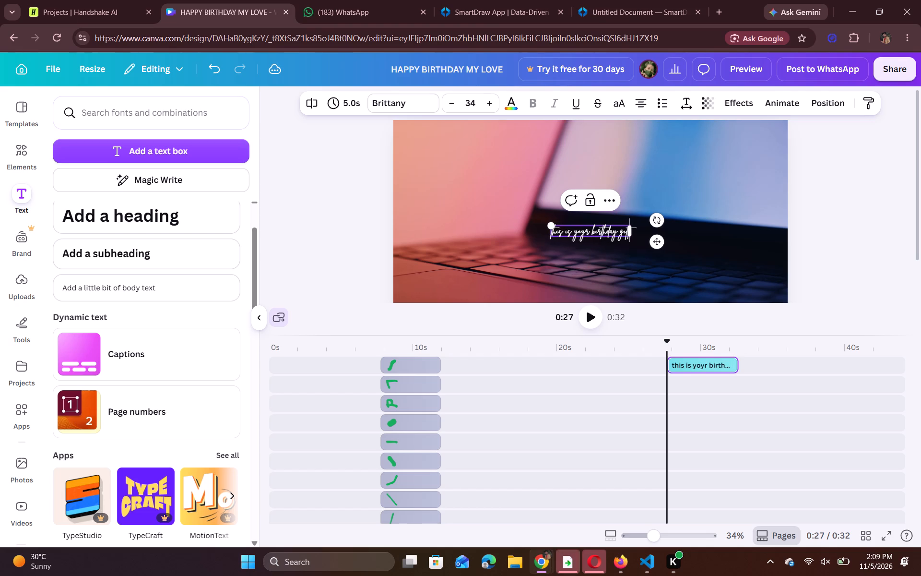
key("space")
type("my sweethrat")
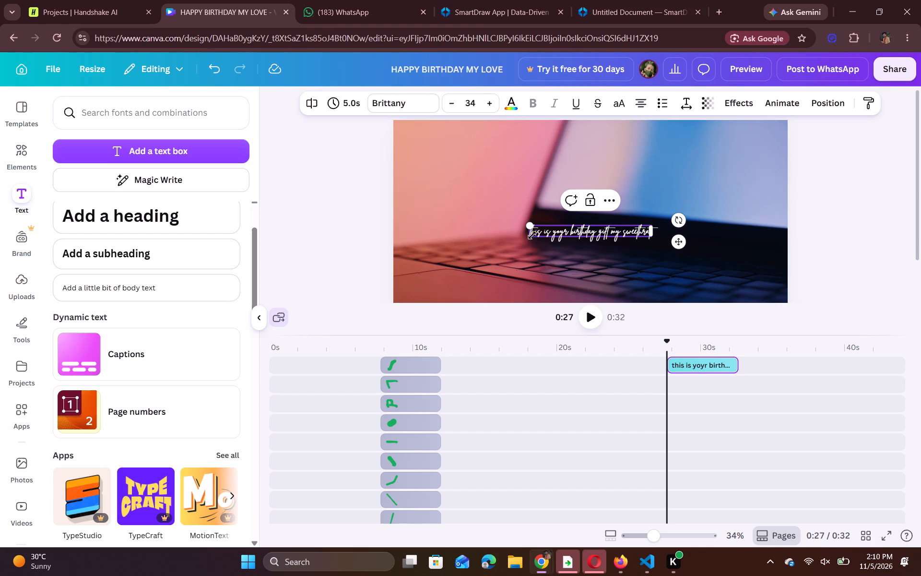
Move the birthday gift message slightly up and enlarge it to about font size 69.7.
left_click(678, 242)
left_click_drag(678, 242, 681, 214)
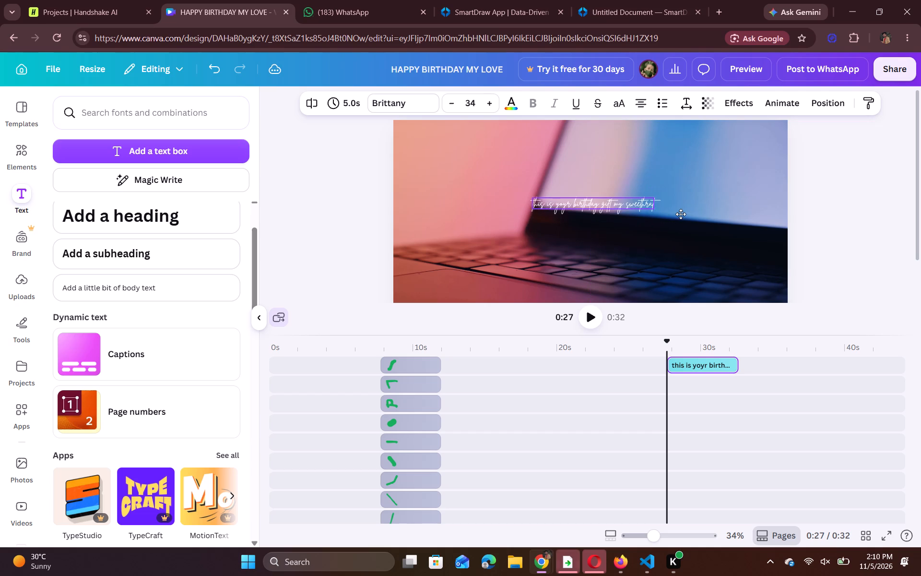
left_click_drag(681, 214, 682, 216)
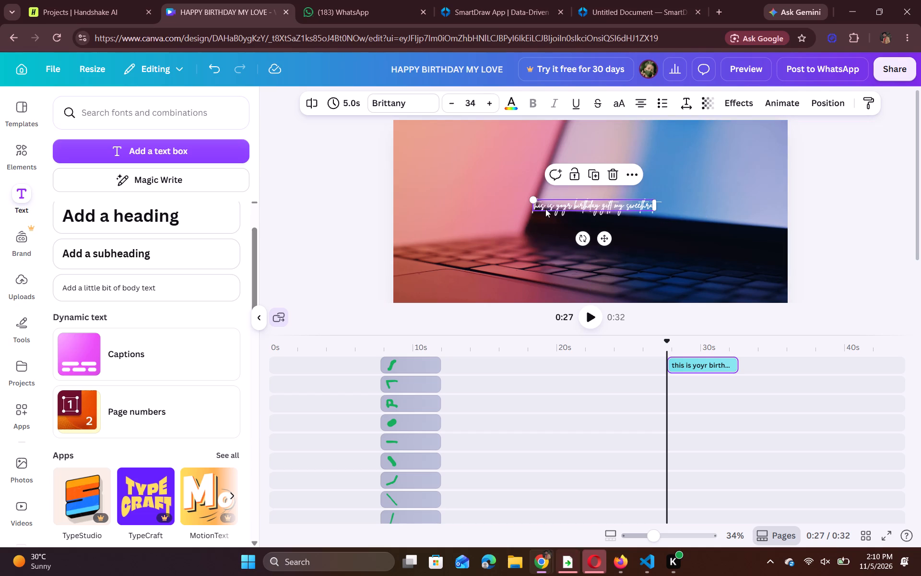
left_click_drag(533, 209, 408, 261)
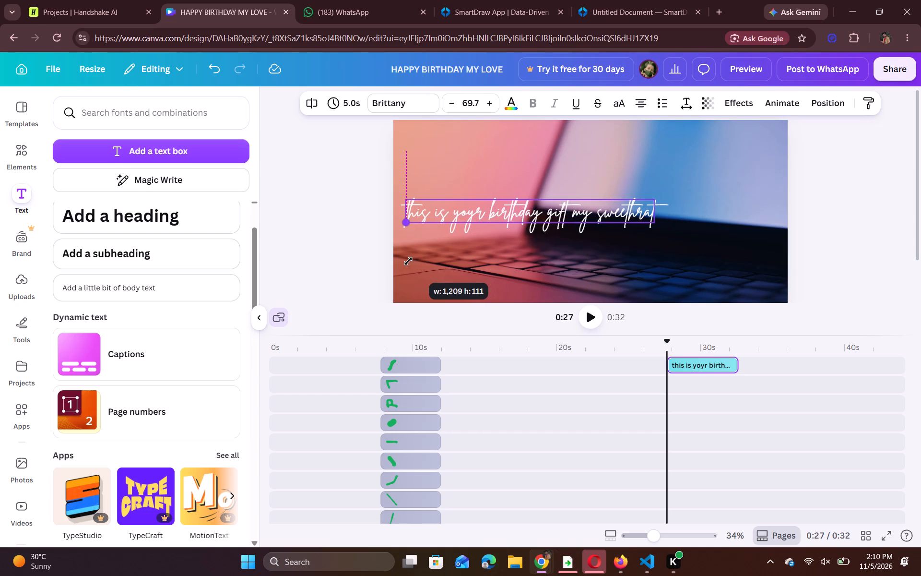
left_click_drag(408, 261, 408, 262)
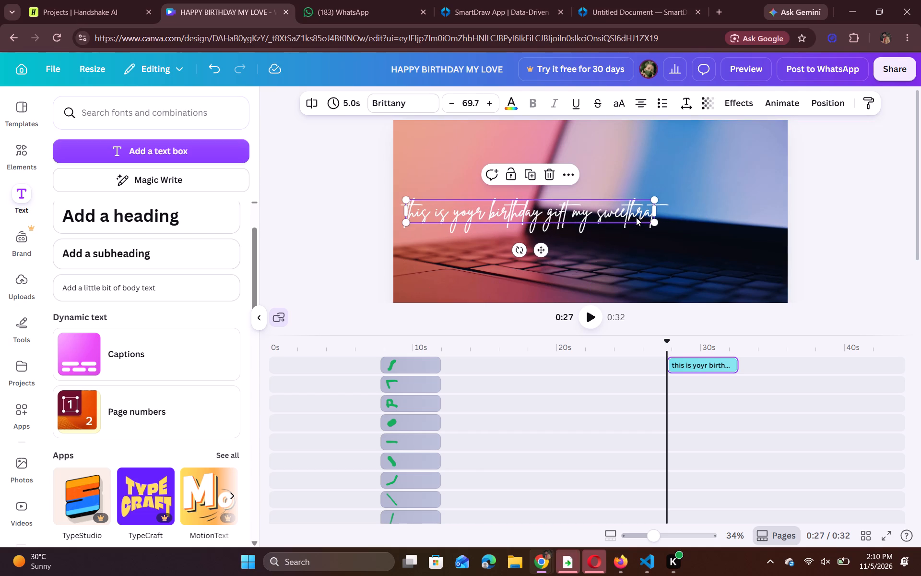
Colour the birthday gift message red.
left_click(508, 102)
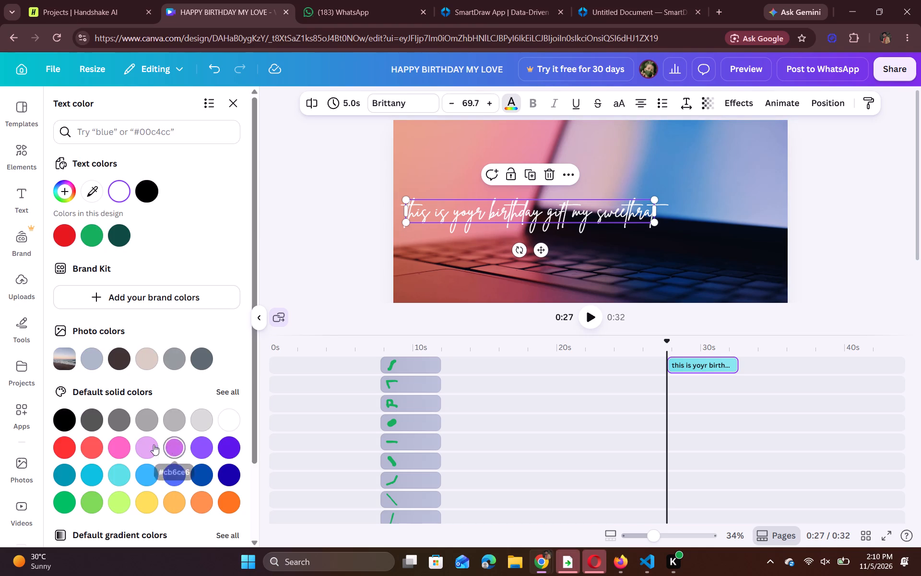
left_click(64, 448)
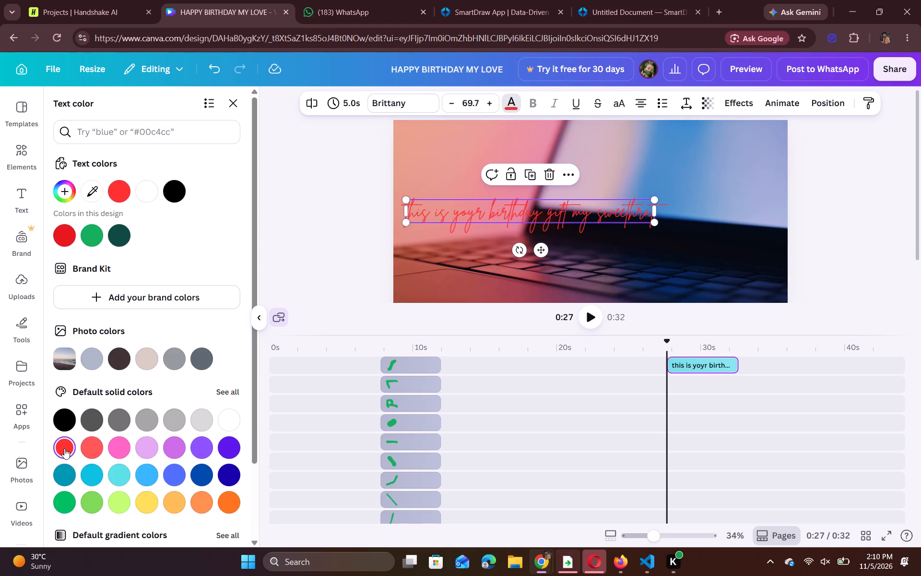
Move the birthday gift message to the lower-right corner of the laptop frame, over the dark keyboard.
left_click(586, 217)
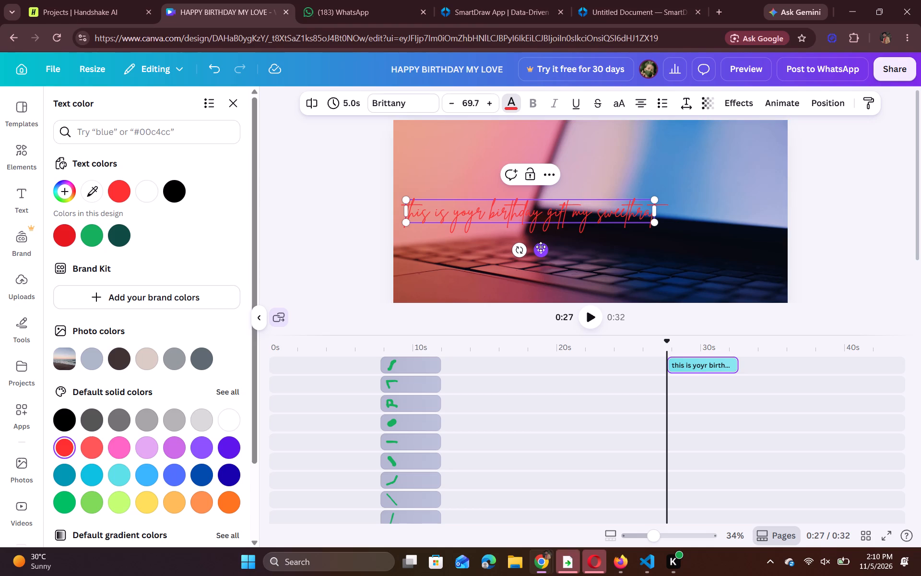
left_click_drag(540, 247, 670, 303)
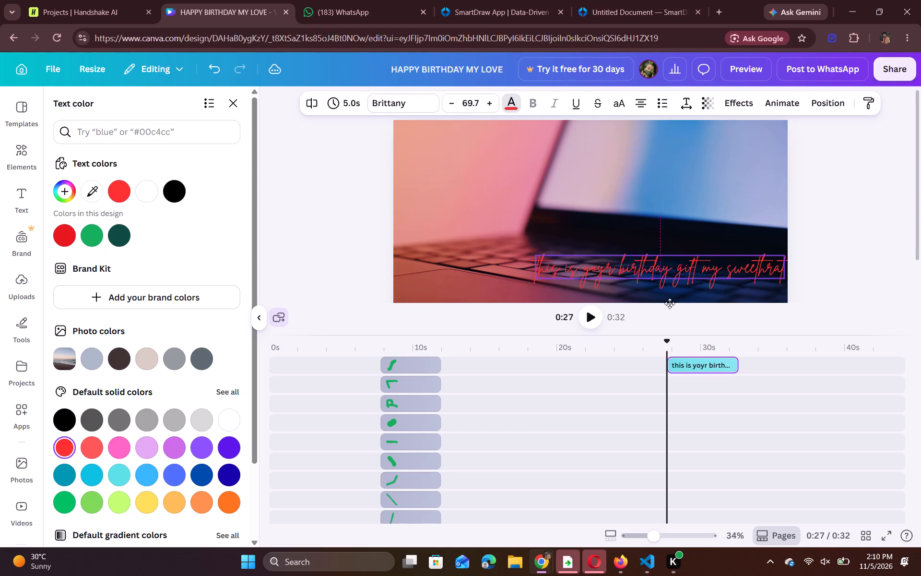
left_click_drag(670, 303, 577, 175)
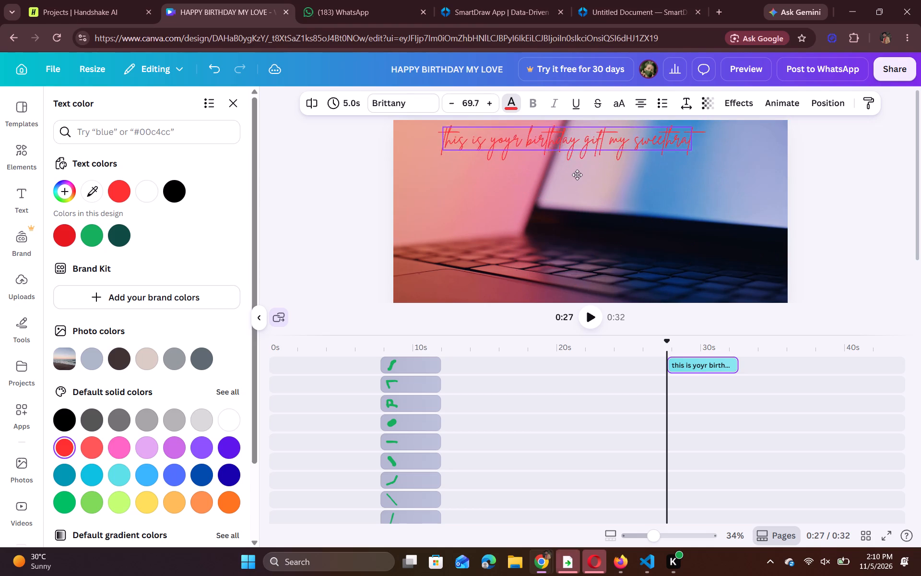
left_click_drag(577, 175, 663, 312)
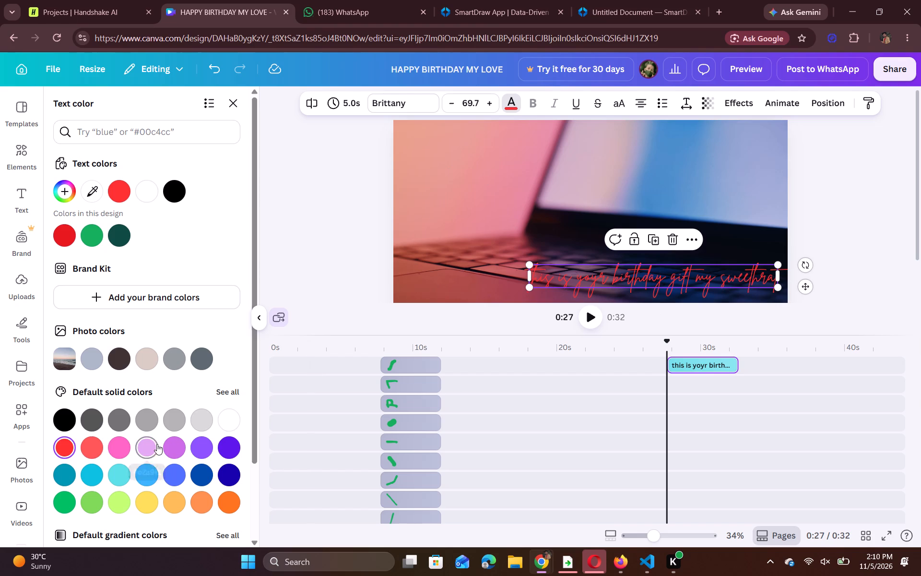
Colour the birthday gift message white and deselect it.
left_click(227, 422)
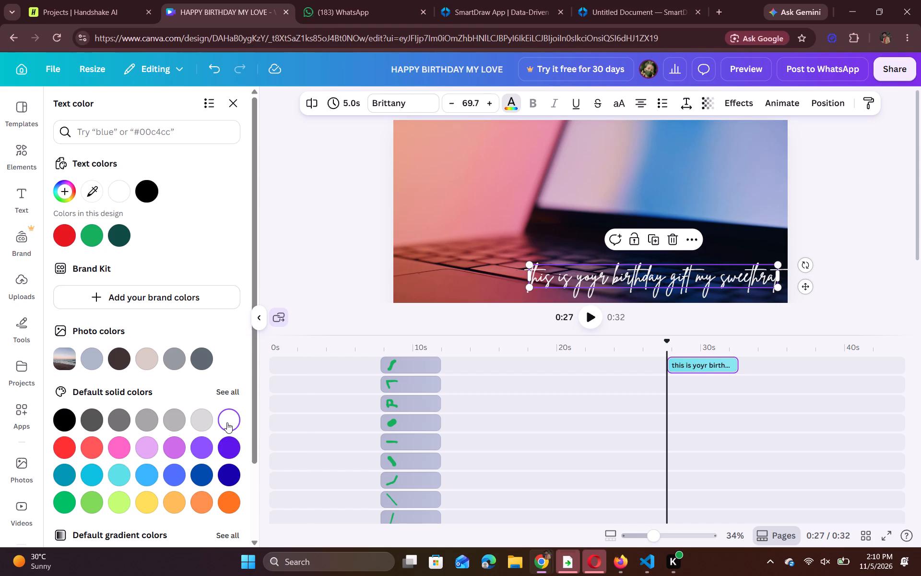
left_click(418, 241)
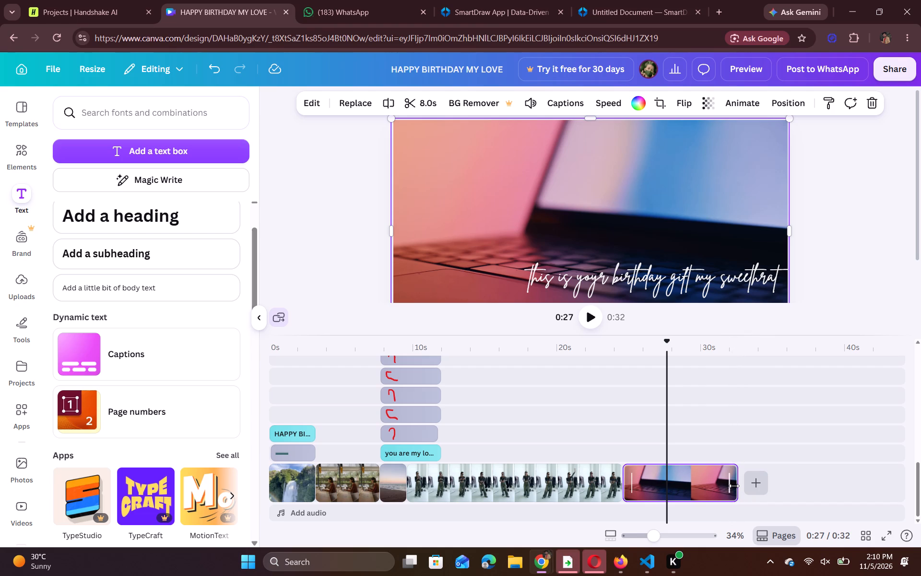
Trim the end of the laptop clip to shorten it to 4.0 seconds.
left_click_drag(734, 486, 676, 484)
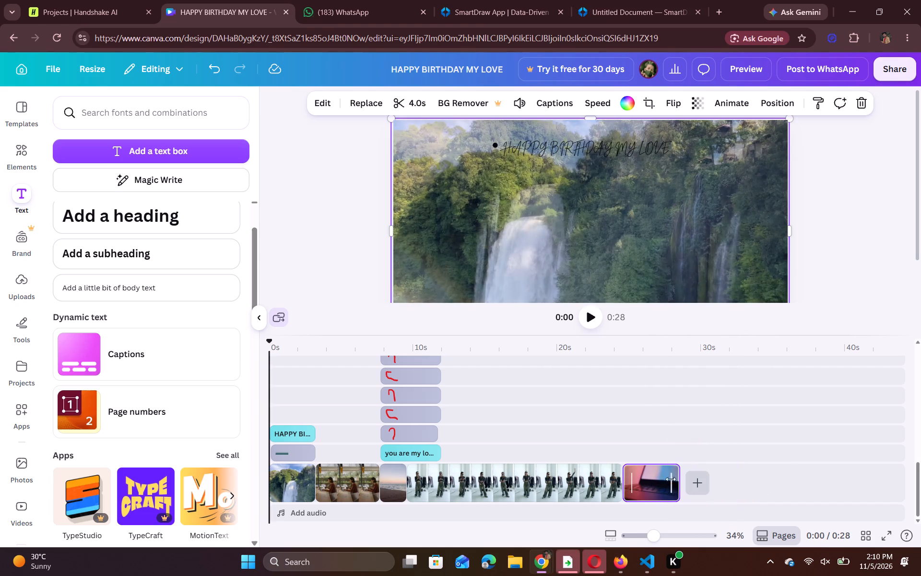
Play the video from the beginning to review the edited sequence.
left_click(583, 313)
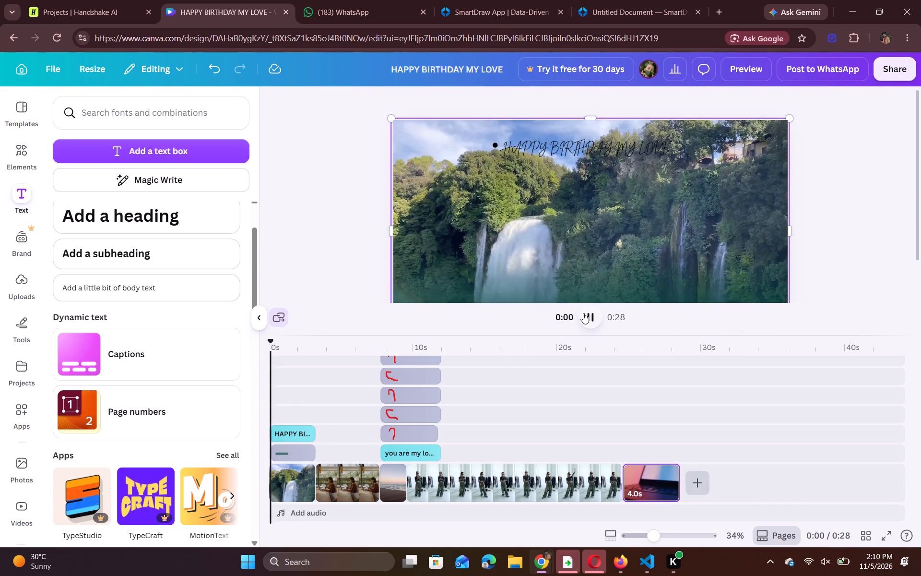